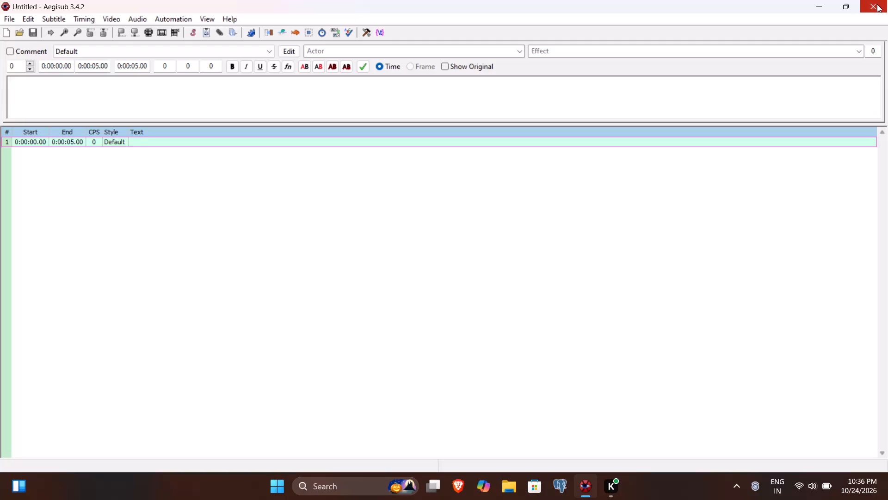
# Close the empty untitled project and open the recent JE FIles subtitle file with its associated audio and video.
pyautogui.click(877, 4)
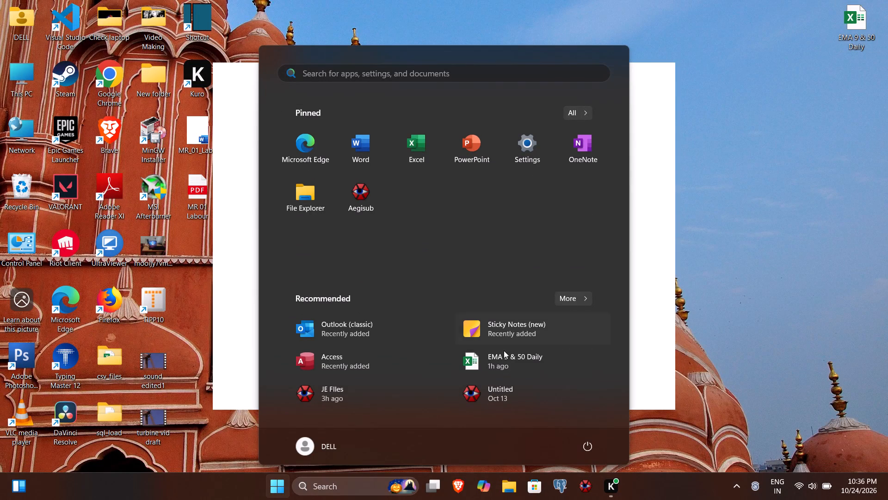
pyautogui.click(349, 383)
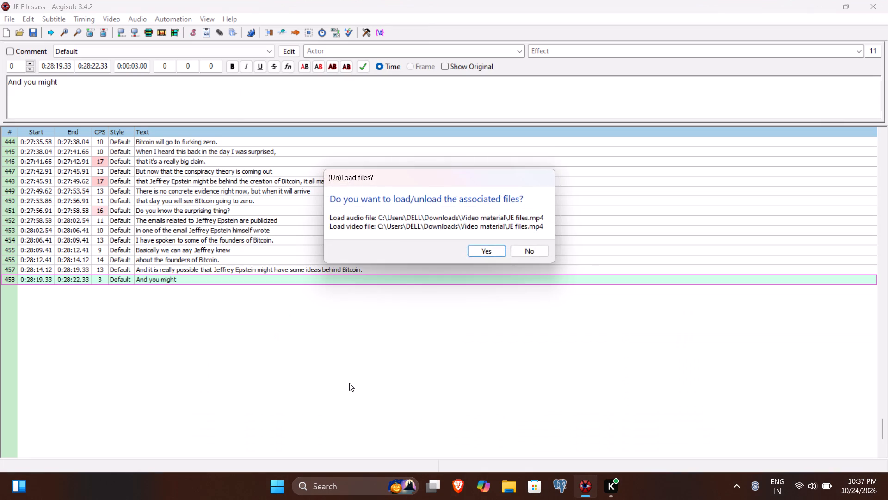
pyautogui.press('Return')
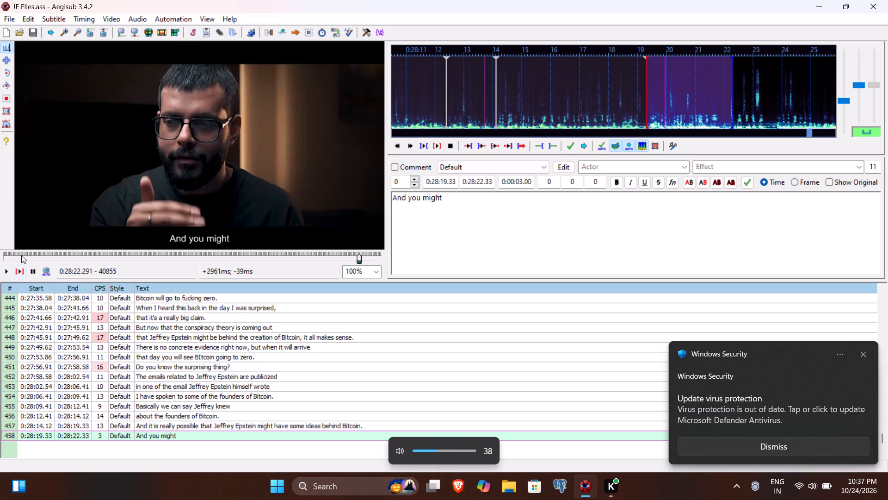
# Play line 458 and complete its text as "And you might have understood from this video", committing the line.
pyautogui.click(20, 270)
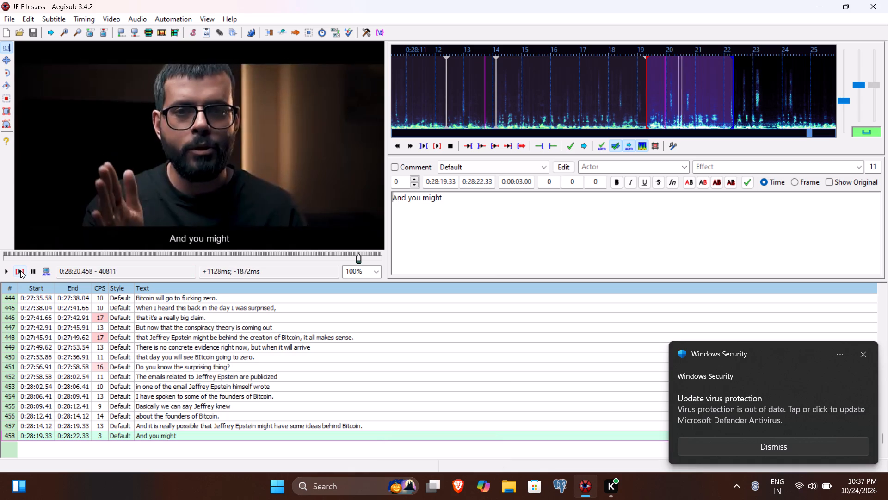
pyautogui.click(482, 232)
pyautogui.press('space')
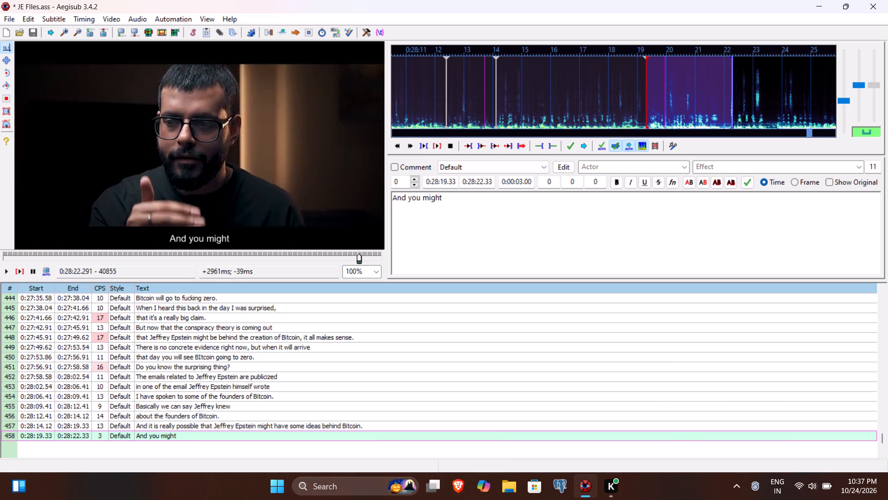
pyautogui.write('un')
pyautogui.press('BackSpace')
pyautogui.press('BackSpace')
pyautogui.write('have')
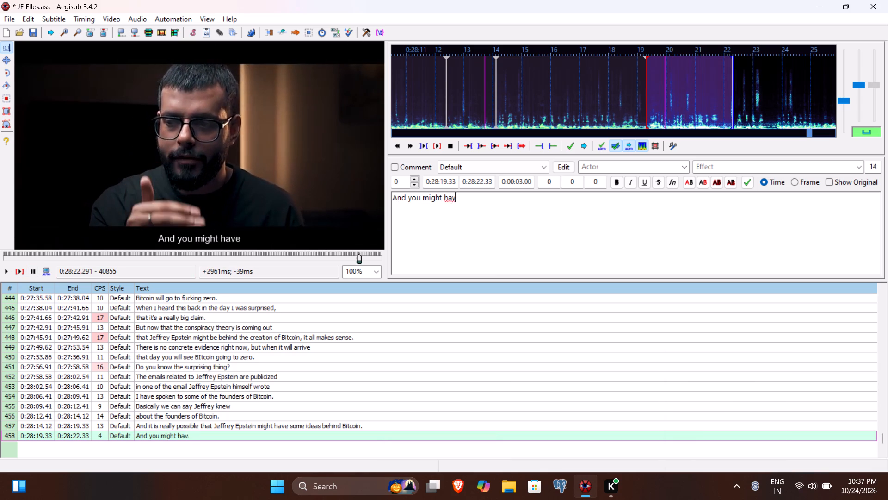
pyautogui.press('space')
pyautogui.write('understood from this vd')
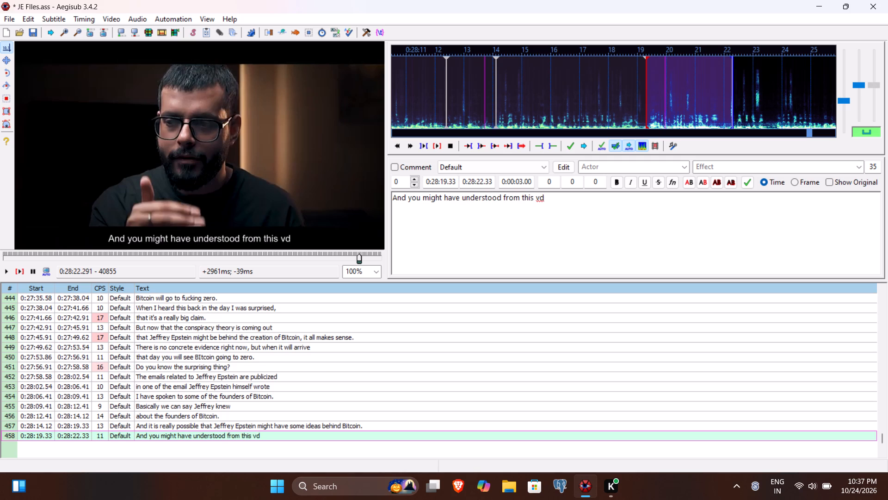
pyautogui.press('BackSpace')
pyautogui.write('ideo')
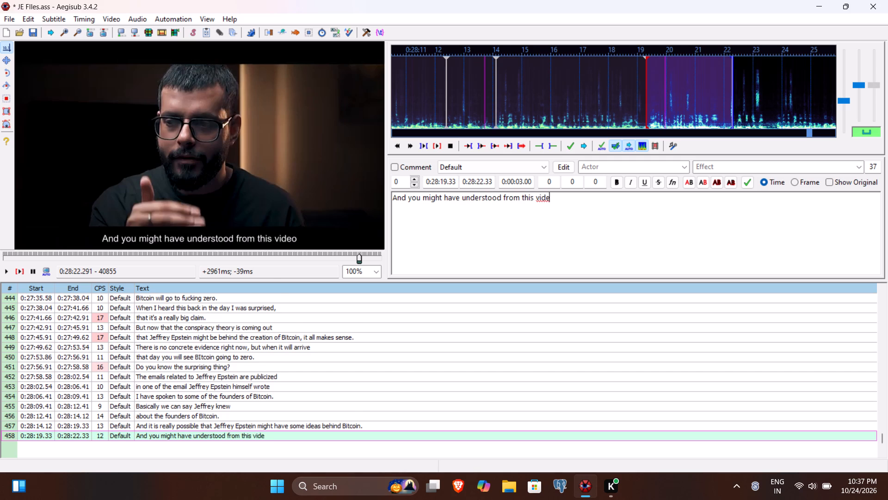
pyautogui.press('Return')
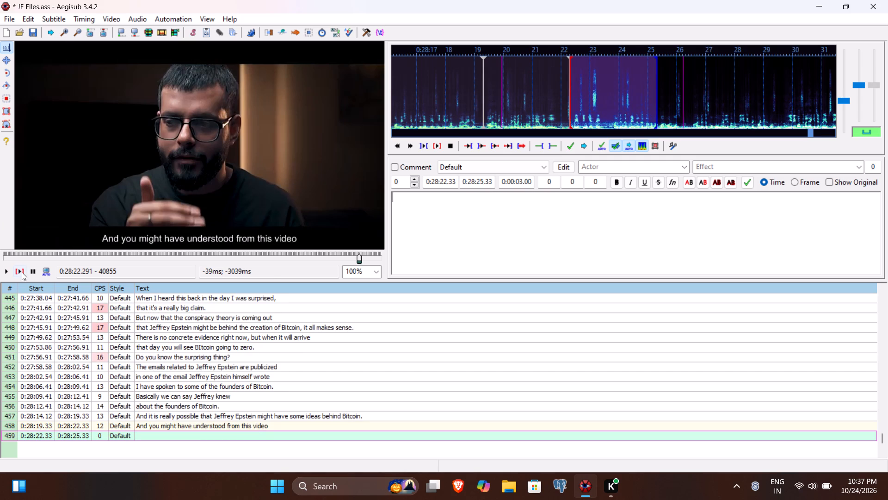
# Play line 459 and transcribe it as "how Jeffrey Epstein entered any business.", committing the line.
pyautogui.click(22, 272)
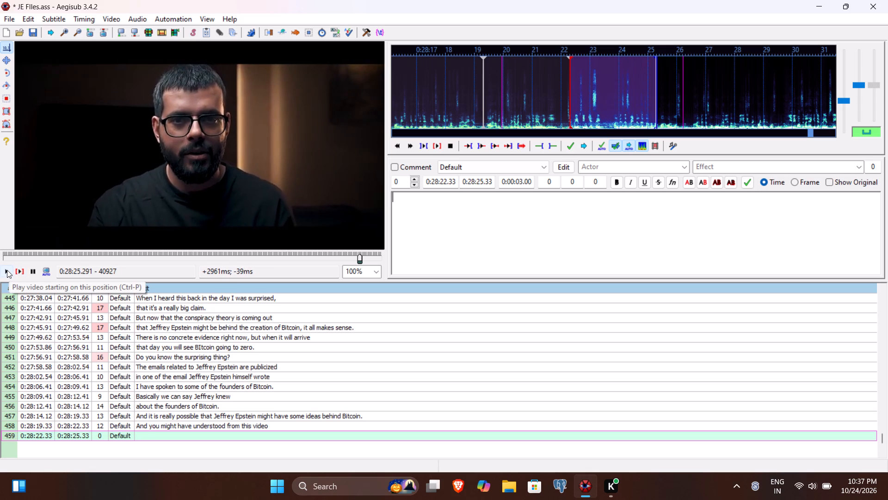
pyautogui.write('how')
pyautogui.press('space')
pyautogui.write('Je')
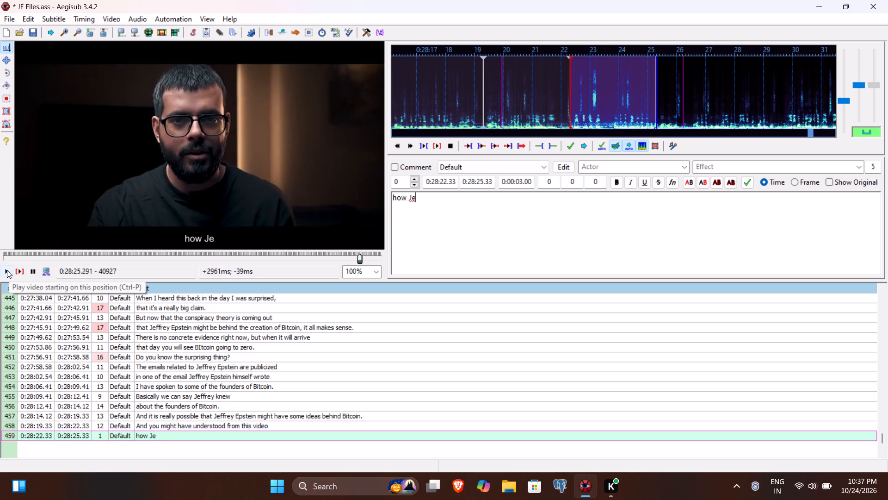
pyautogui.press('BackSpace')
pyautogui.write('effrey Epstein entern')
pyautogui.press('BackSpace')
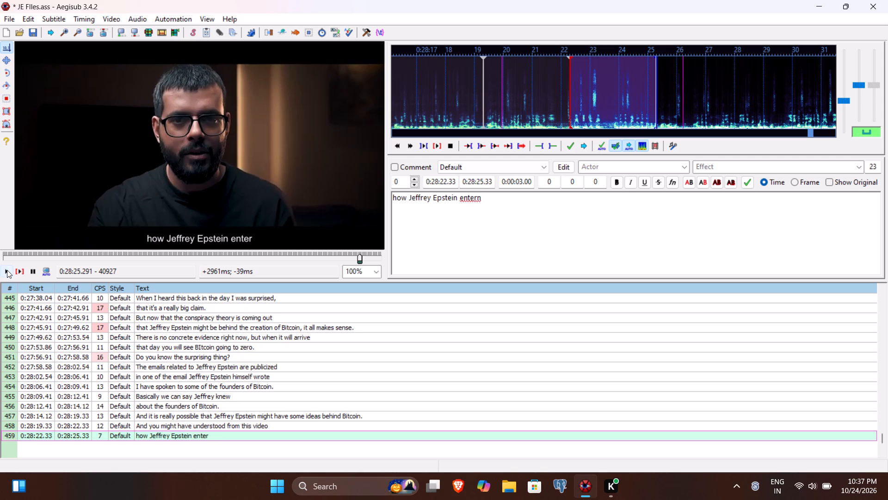
pyautogui.press('r')
pyautogui.press('e')
pyautogui.press('BackSpace')
pyautogui.press('BackSpace')
pyautogui.write('ed any businees')
pyautogui.press('BackSpace')
pyautogui.press('BackSpace')
pyautogui.write('ses')
pyautogui.press('BackSpace')
pyautogui.press('BackSpace')
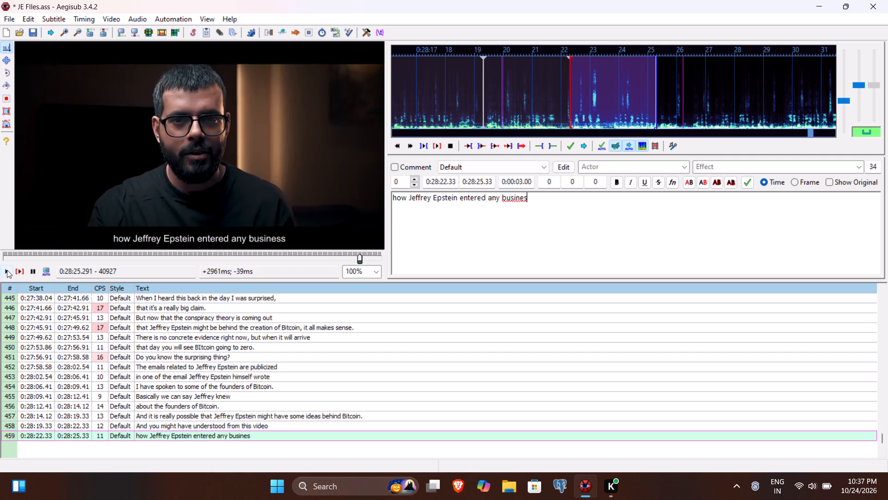
pyautogui.press('s')
pyautogui.press('.')
pyautogui.press('Return')
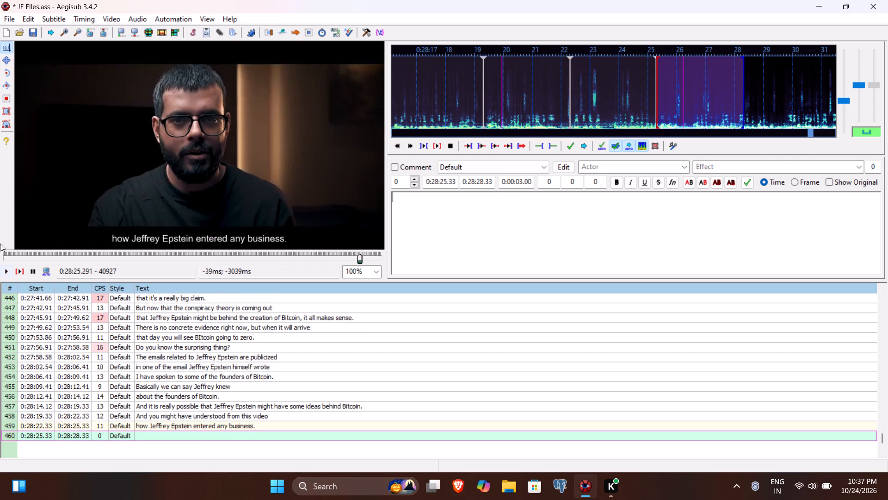
# Play line 460, set its end time to 0:28:28.16 and commit the text "And kinda owned the business.".
pyautogui.click(17, 271)
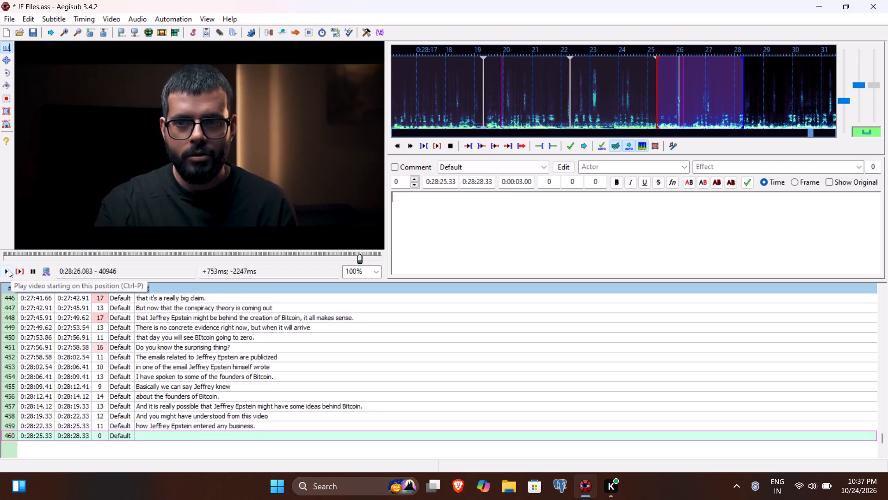
pyautogui.click(8, 269)
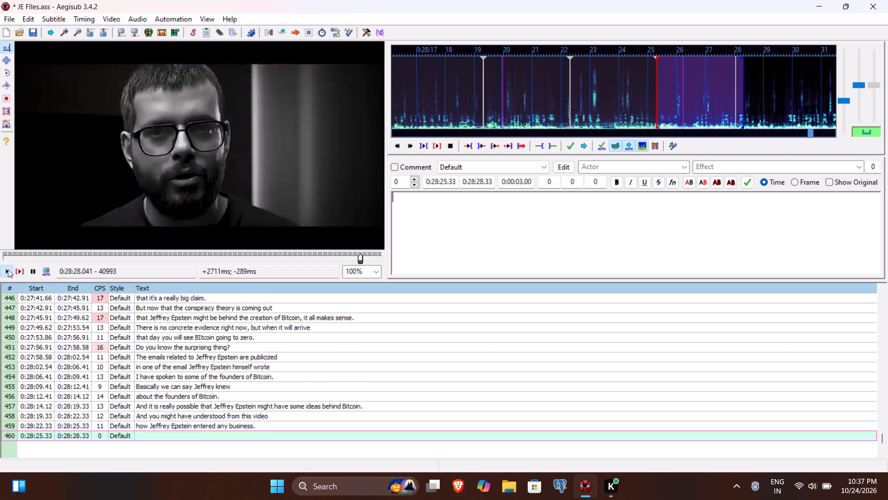
pyautogui.click(486, 183)
pyautogui.write('16')
pyautogui.click(443, 244)
pyautogui.write('And kinds')
pyautogui.press('space')
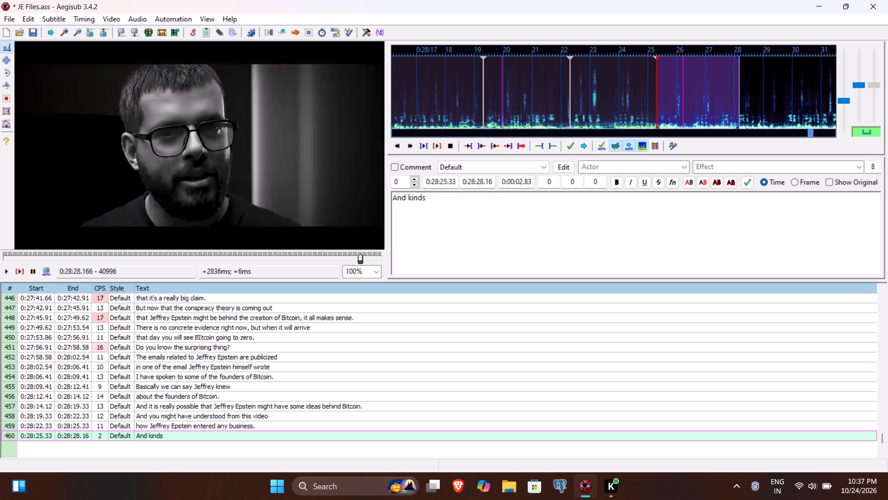
pyautogui.press('BackSpace')
pyautogui.press('BackSpace')
pyautogui.write('a owned the business')
pyautogui.press('.')
pyautogui.press('Return')
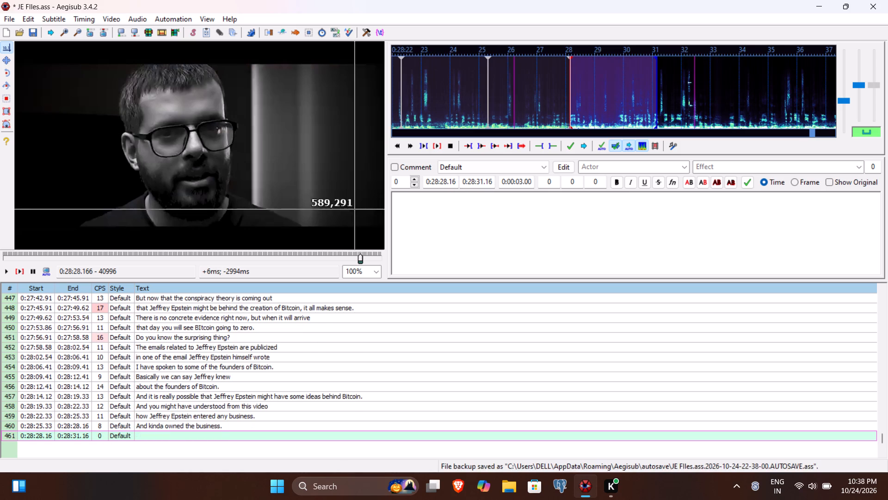
# Play line 461 to find where the phrase ends and set its end time to 0:28:29.70.
pyautogui.click(14, 276)
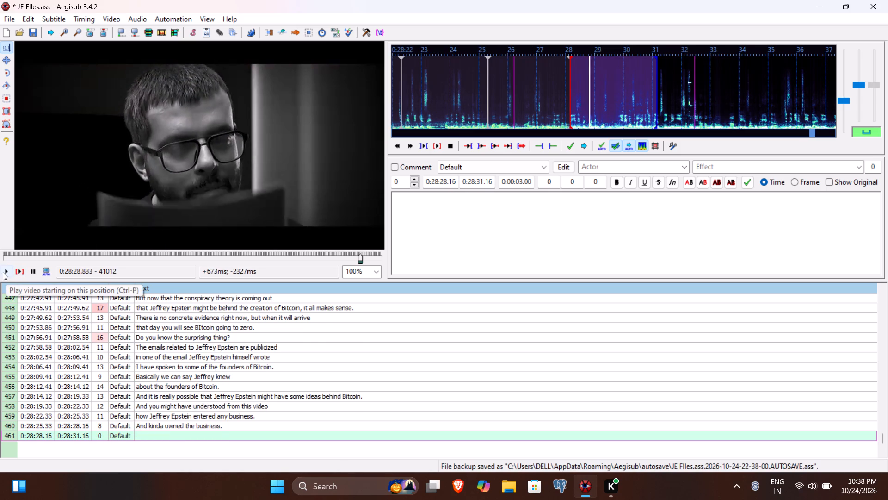
pyautogui.click(3, 272)
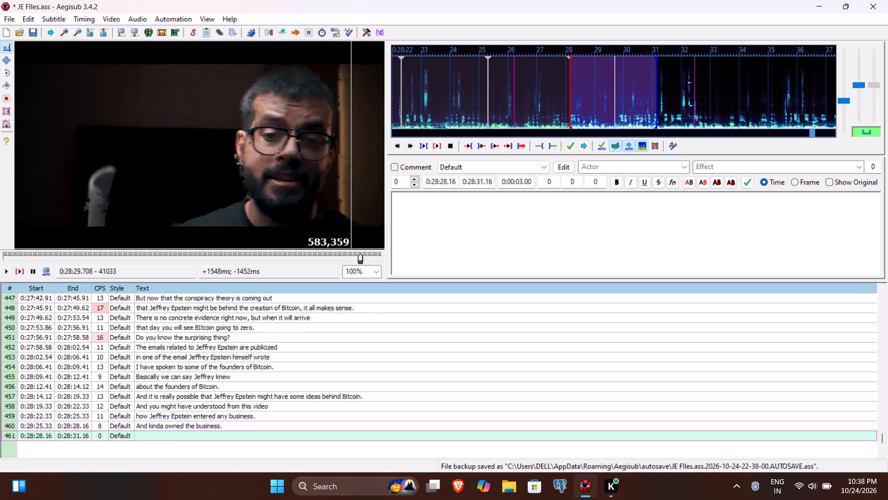
pyautogui.click(475, 183)
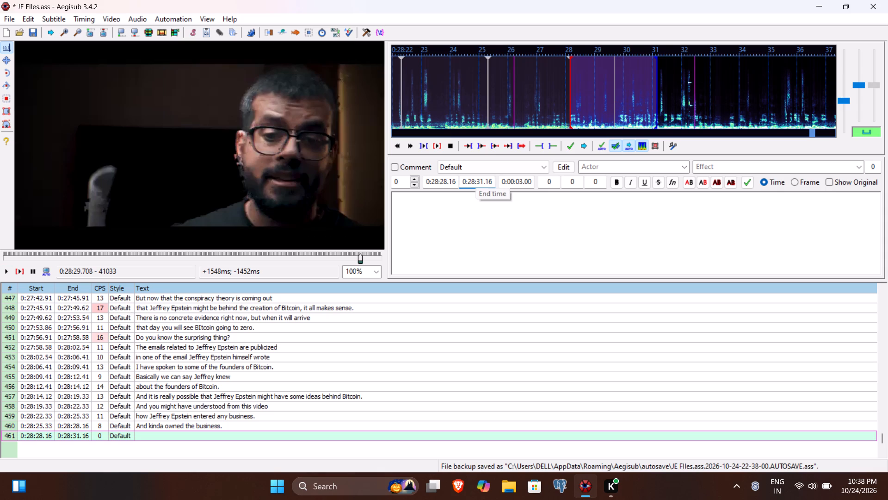
pyautogui.write('29')
pyautogui.write('70')
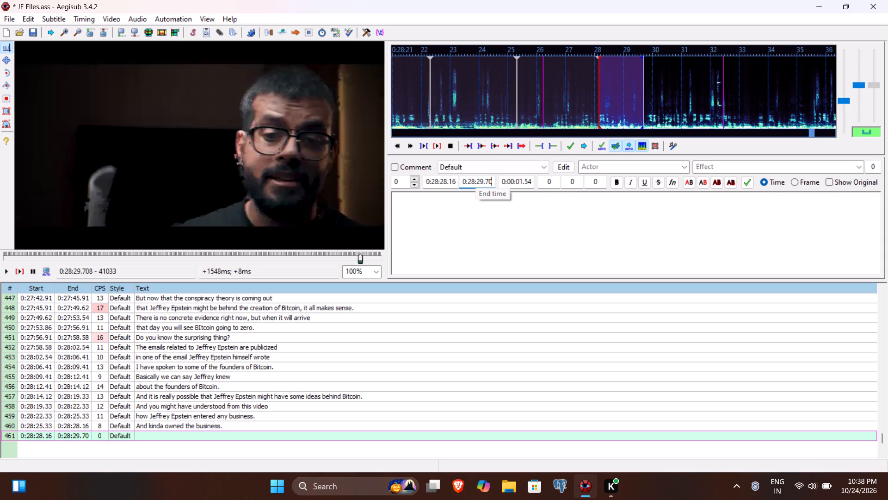
# Enter "This is also possible with Bitcoin." as the text of line 461 and commit the line.
pyautogui.click(453, 230)
pyautogui.write('This si')
pyautogui.press('BackSpace')
pyautogui.press('BackSpace')
pyautogui.write('si')
pyautogui.press('space')
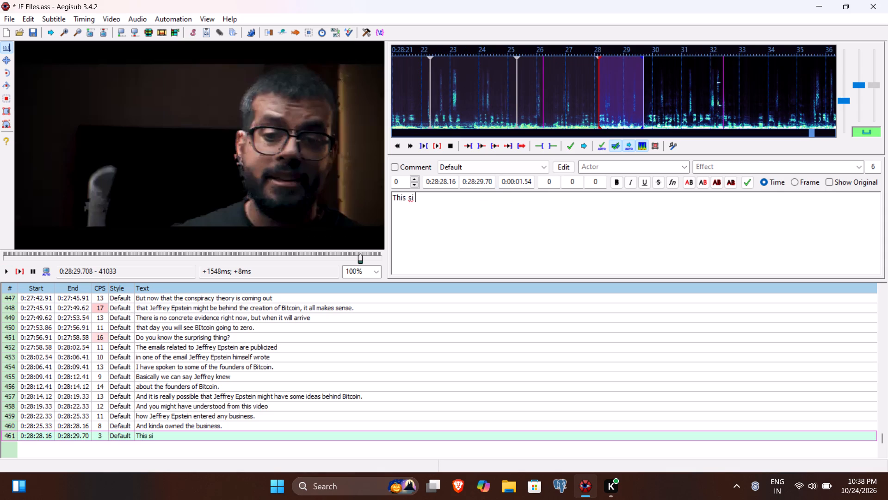
pyautogui.press('BackSpace')
pyautogui.press('BackSpace')
pyautogui.press('BackSpace')
pyautogui.write('is also possb')
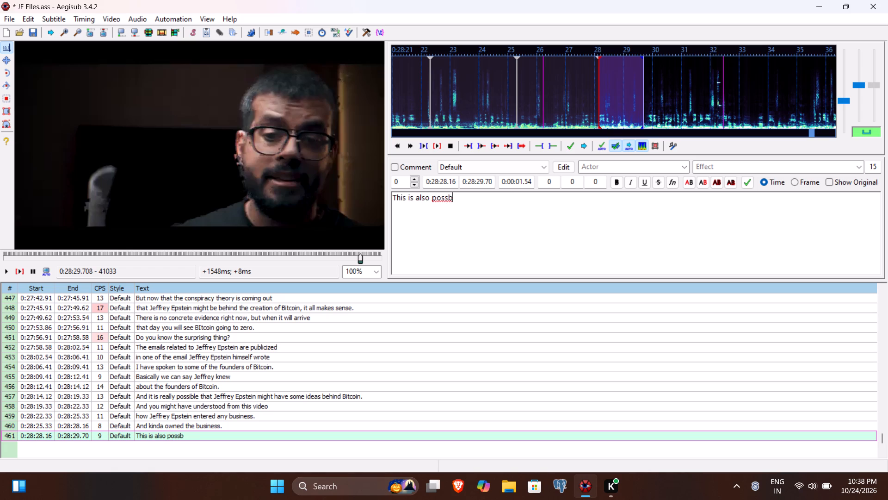
pyautogui.press('BackSpace')
pyautogui.write('ible with Bitcoin')
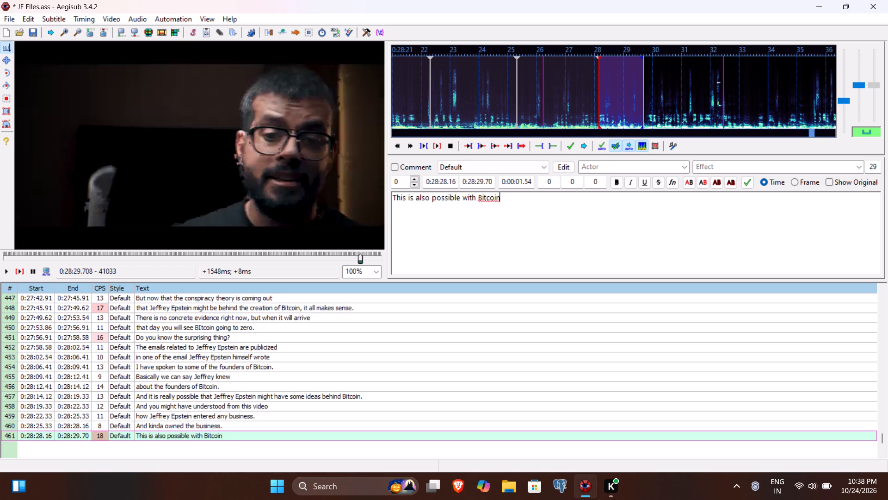
pyautogui.press('.')
pyautogui.press('Return')
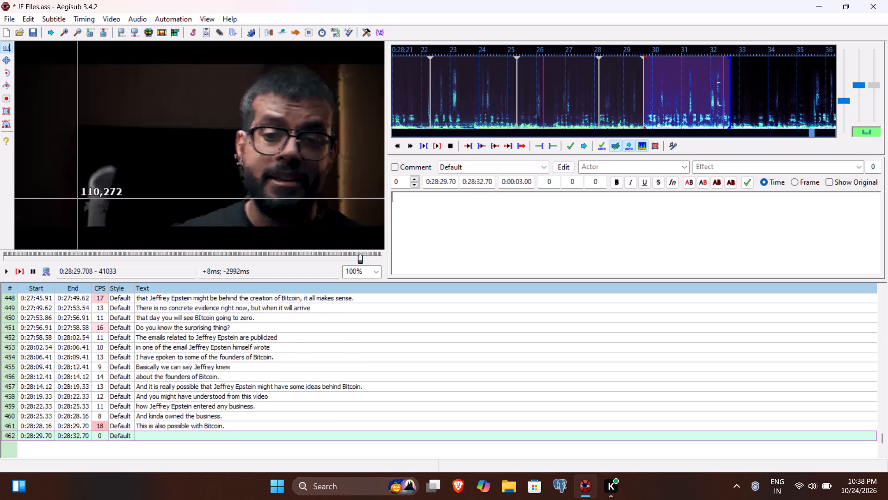
# Play the video through the sentence for line 462 and set the line's end time to 0:28:35.54.
pyautogui.click(20, 268)
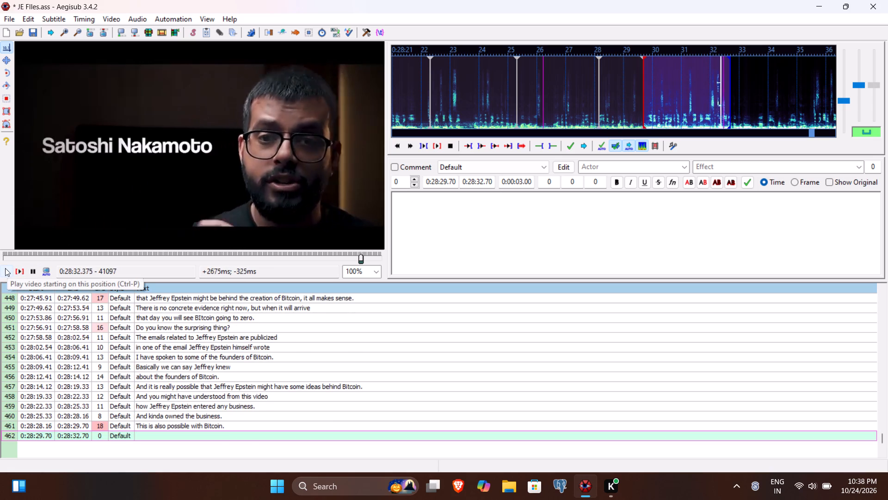
pyautogui.click(5, 268)
pyautogui.click(5, 268)
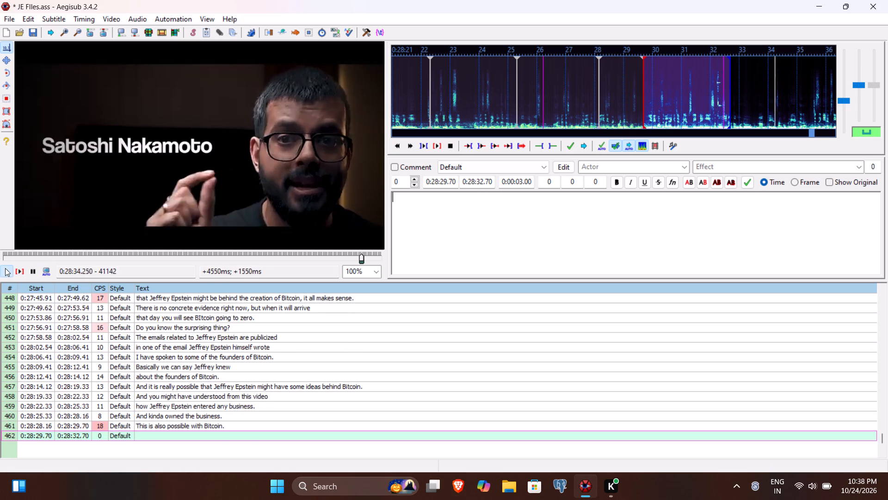
pyautogui.click(5, 268)
pyautogui.click(5, 268)
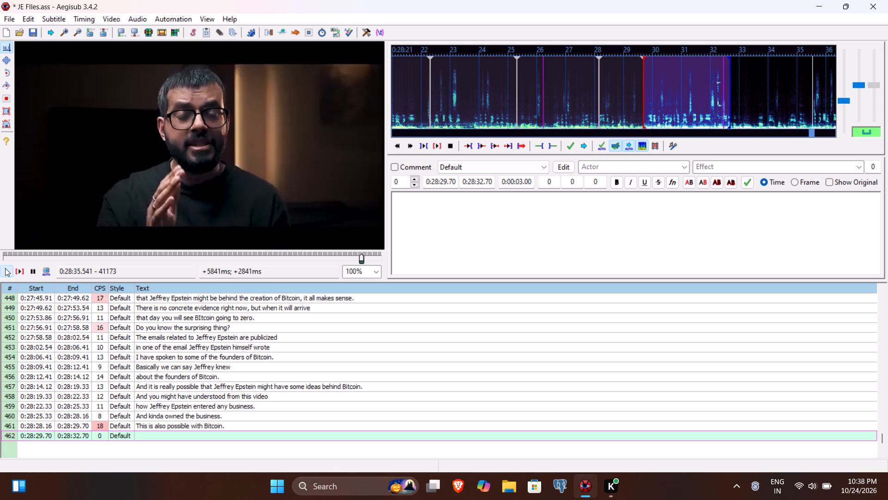
pyautogui.click(483, 184)
pyautogui.press('BackSpace')
pyautogui.press('5')
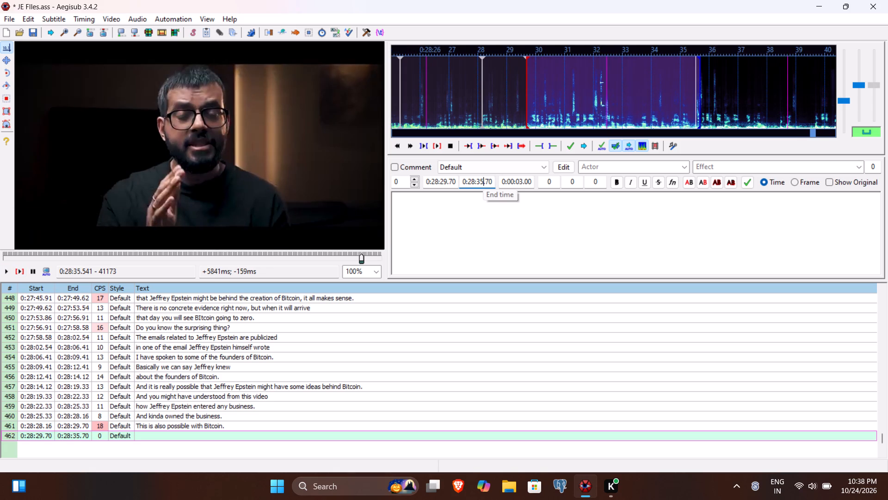
pyautogui.write('54')
# Enter "This is also possible that Jeffrey Epstein created this person Satoshi Nakamoto." as the text of line 462.
pyautogui.click(444, 248)
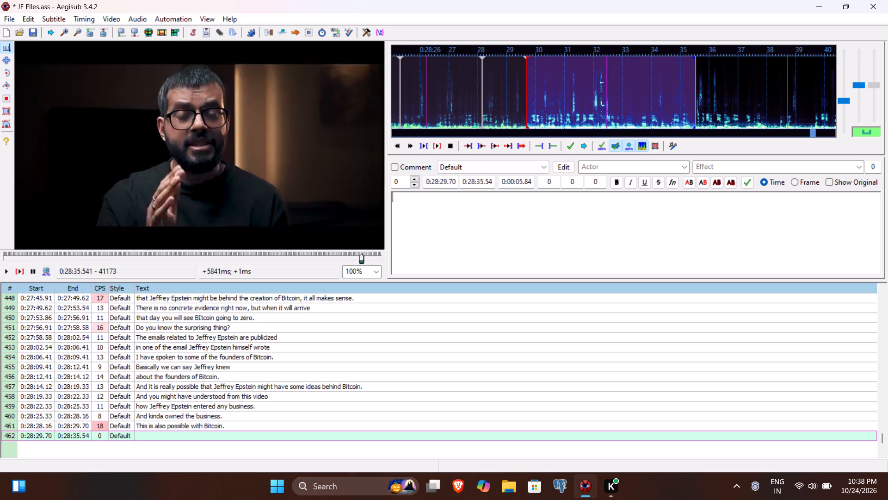
pyautogui.write('This is also possible that')
pyautogui.press('space')
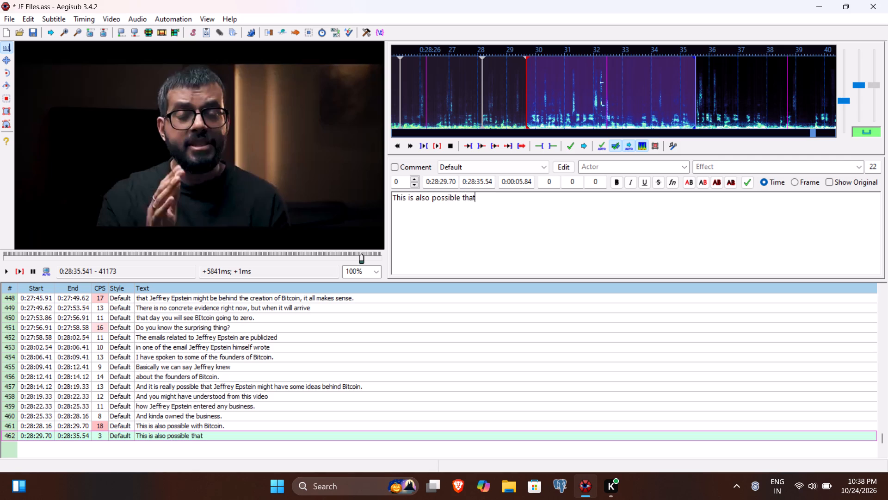
pyautogui.write('Jeffrey Epstein creat')
pyautogui.write('ed this person Satoshi Nakamot')
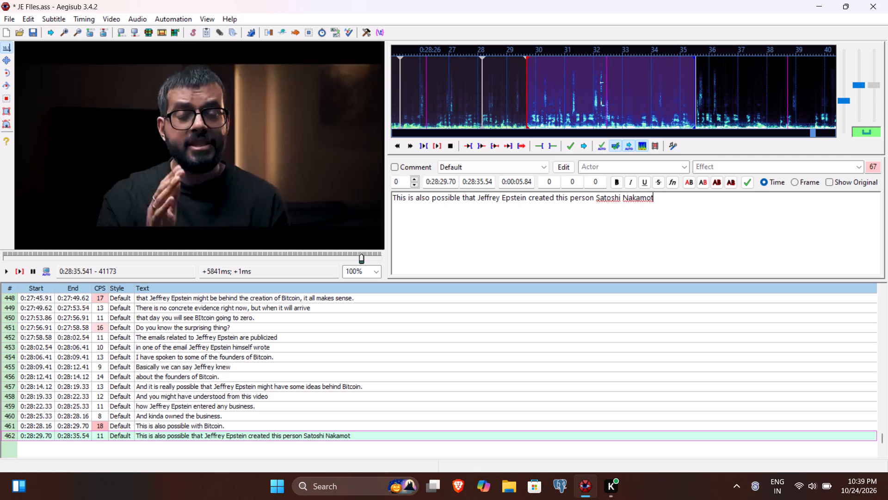
pyautogui.write('o')
pyautogui.press('.')
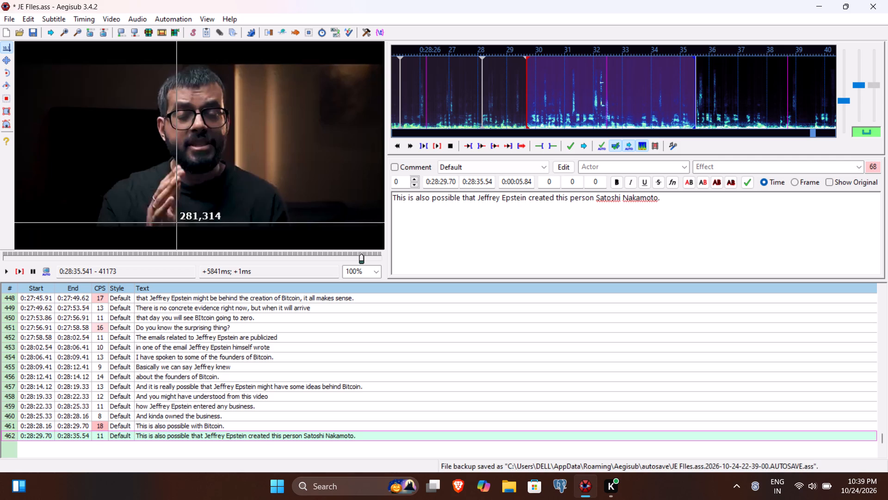
# Replay line 462 to check its subtitle against the speech and commit the line.
pyautogui.click(20, 271)
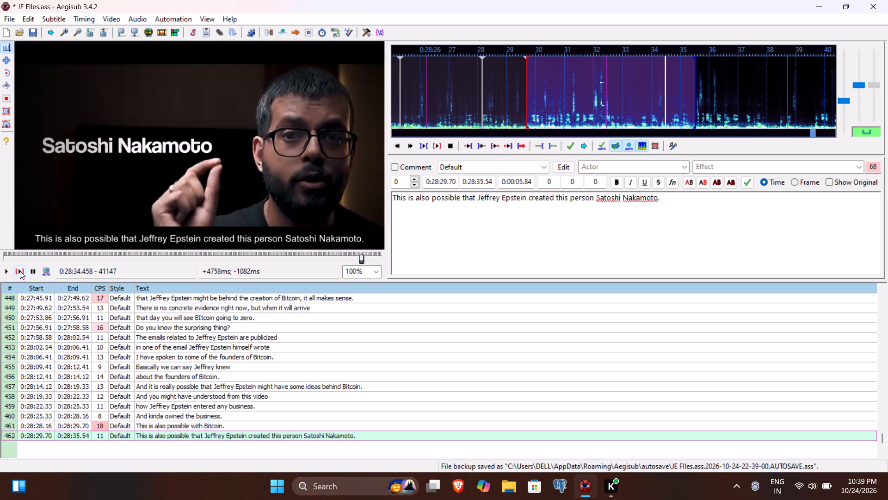
pyautogui.press('Return')
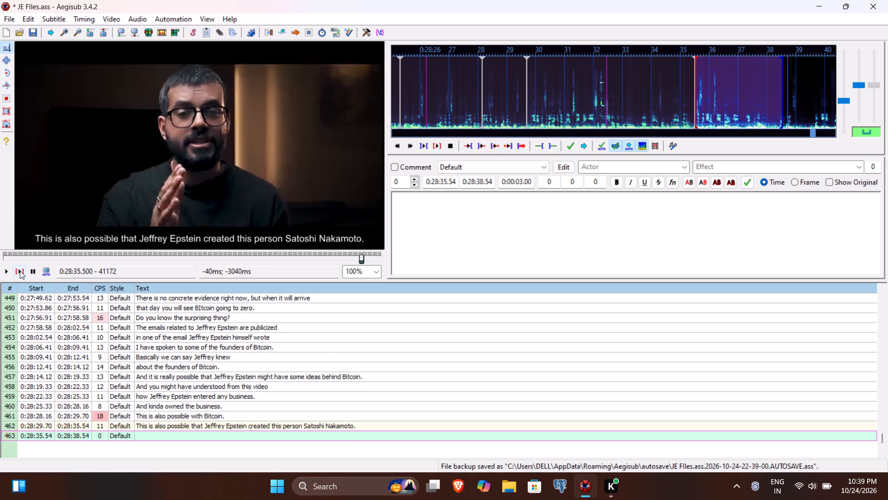
# Play the video through the sentence for line 463 and set the line's end time to 0:28:39.25.
pyautogui.click(20, 271)
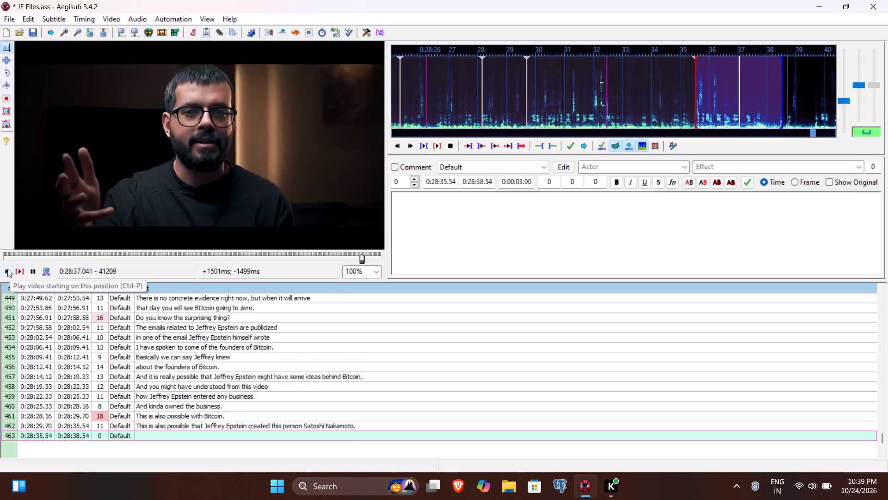
pyautogui.click(7, 269)
pyautogui.click(7, 269)
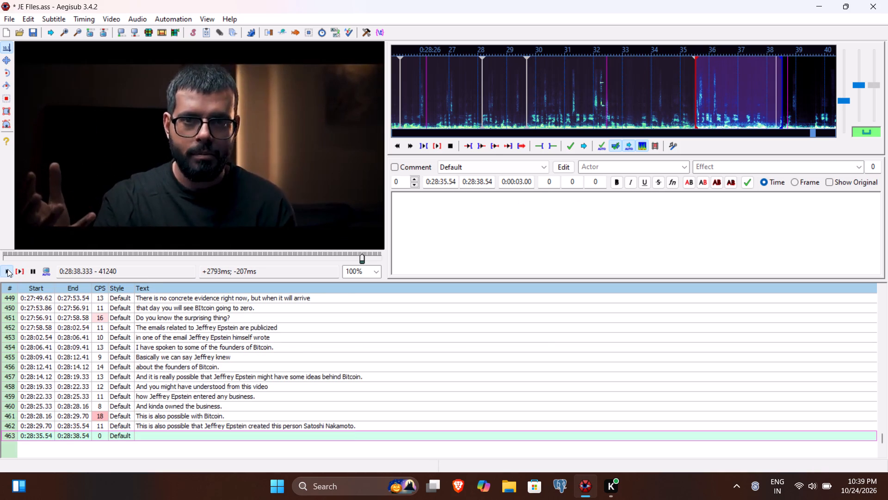
pyautogui.click(7, 269)
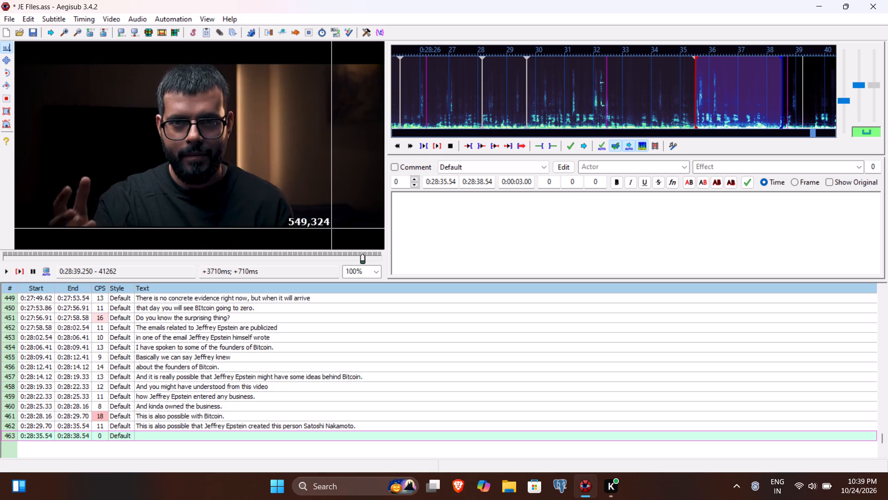
pyautogui.click(480, 183)
pyautogui.write('925')
# Enter "By which Epstein couldn't be directly linked with bitcoin." as the text of line 463.
pyautogui.click(445, 257)
pyautogui.write('Whihc')
pyautogui.press('BackSpace')
pyautogui.press('BackSpace')
pyautogui.write('ch')
pyautogui.press('BackSpace')
pyautogui.press('BackSpace')
pyautogui.press('BackSpace')
pyautogui.press('BackSpace')
pyautogui.press('BackSpace')
pyautogui.press('BackSpace')
pyautogui.press('BackSpace')
pyautogui.press('BackSpace')
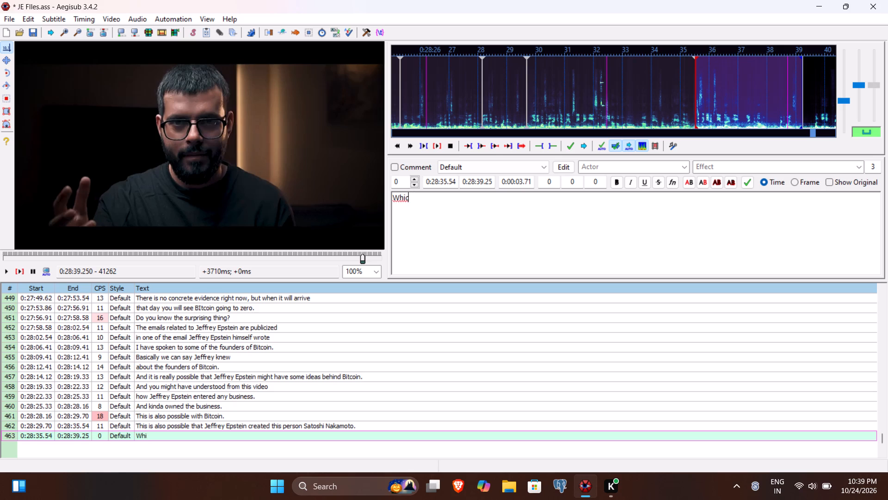
pyautogui.write('By which')
pyautogui.press('space')
pyautogui.write('Epst')
pyautogui.write("ein couldn't be directly linked with Satos")
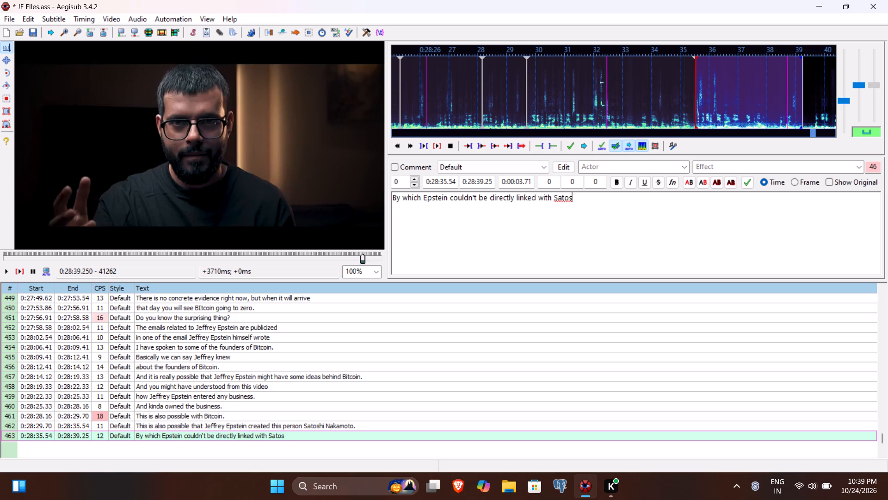
pyautogui.press('BackSpace')
pyautogui.press('BackSpace')
pyautogui.press('BackSpace')
pyautogui.press('BackSpace')
pyautogui.press('BackSpace')
pyautogui.write('bitcoin')
pyautogui.press('.')
# Capitalise "Bitcoin" at the end of line 463's text and commit the line.
pyautogui.press('Left')
pyautogui.press('Left')
pyautogui.press('Left')
pyautogui.press('Left')
pyautogui.press('Left')
pyautogui.press('Left')
pyautogui.press('Left')
pyautogui.press('BackSpace')
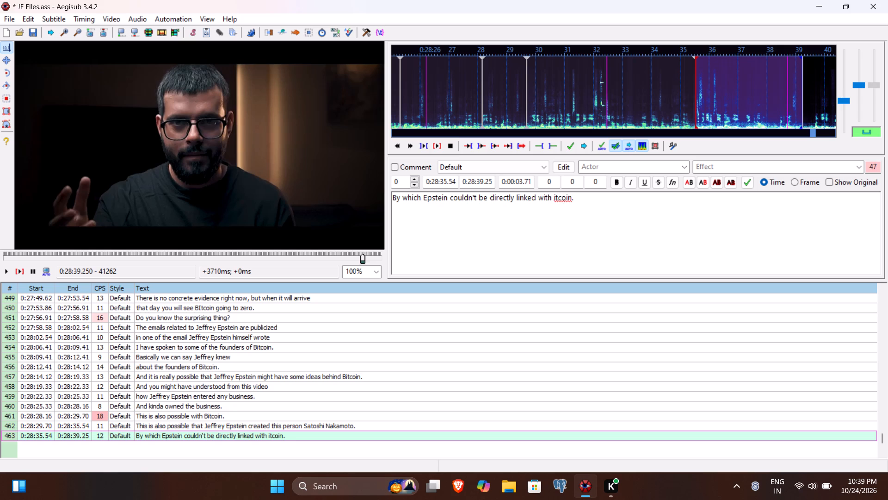
pyautogui.hotkey('shift', 'b')
pyautogui.press('Return')
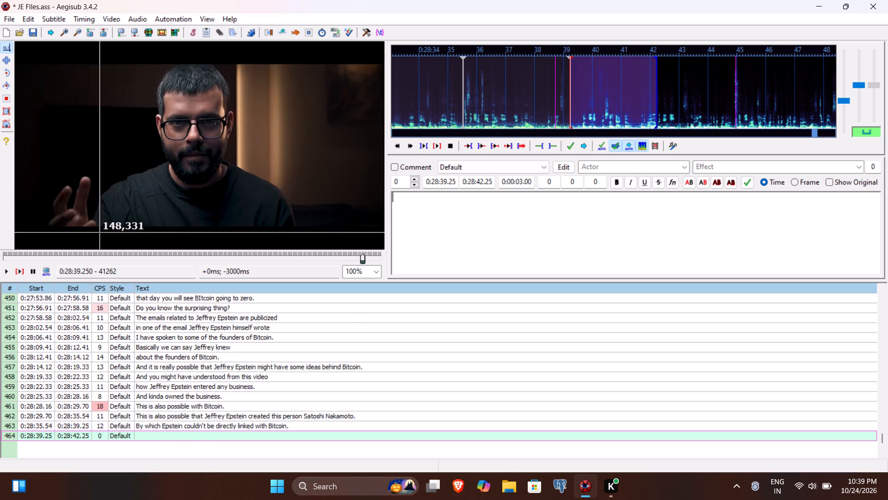
# Play the video through the sentence for line 464 and time the line from 0:28:39.58 to 0:28:44.91.
pyautogui.press('space')
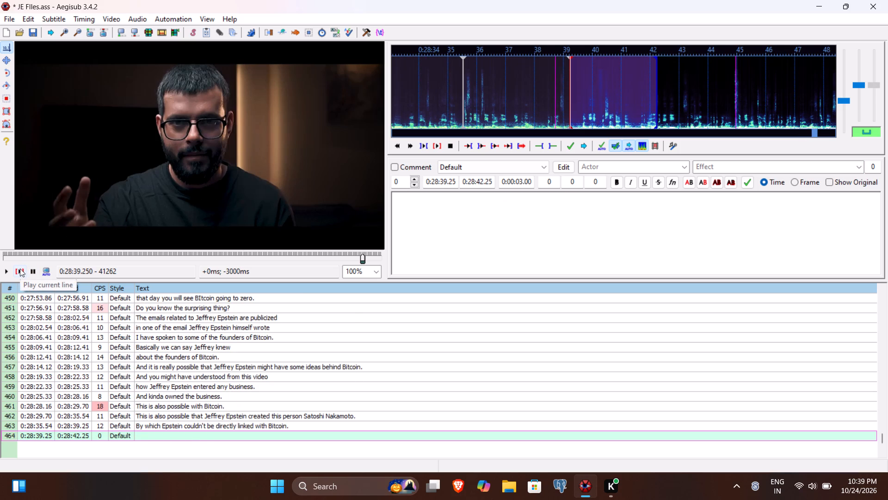
pyautogui.click(20, 269)
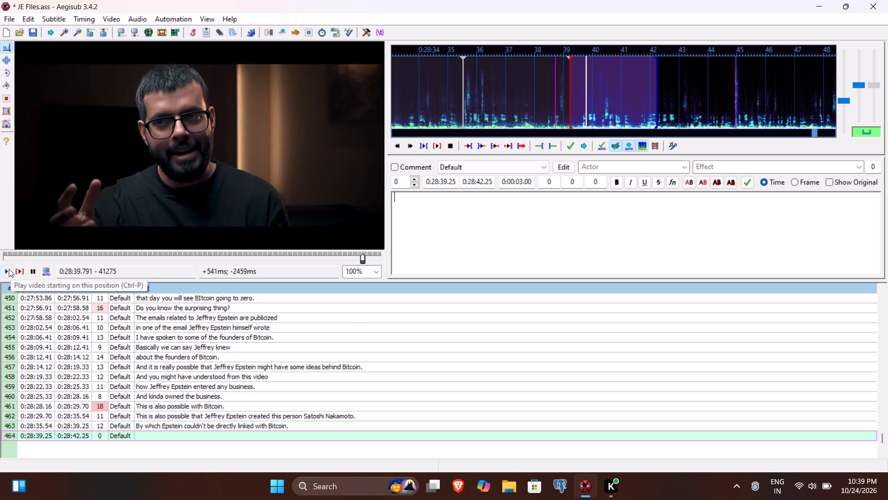
pyautogui.click(8, 269)
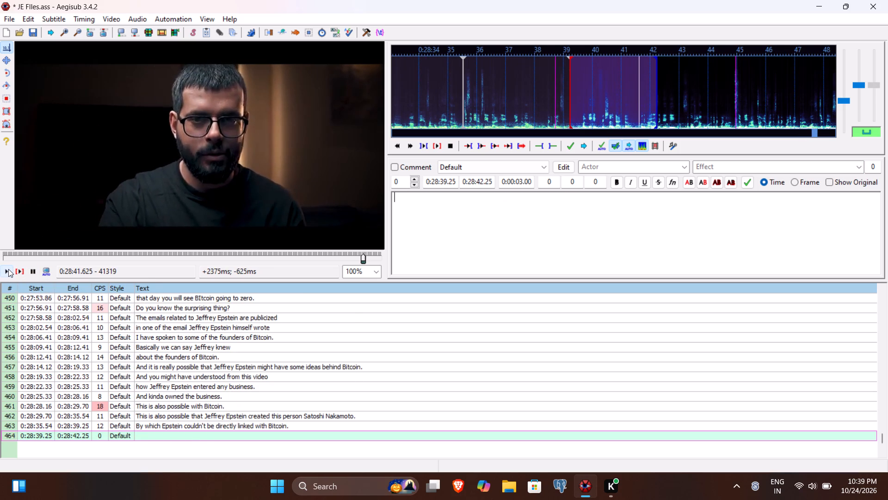
pyautogui.click(8, 269)
pyautogui.doubleClick(8, 269)
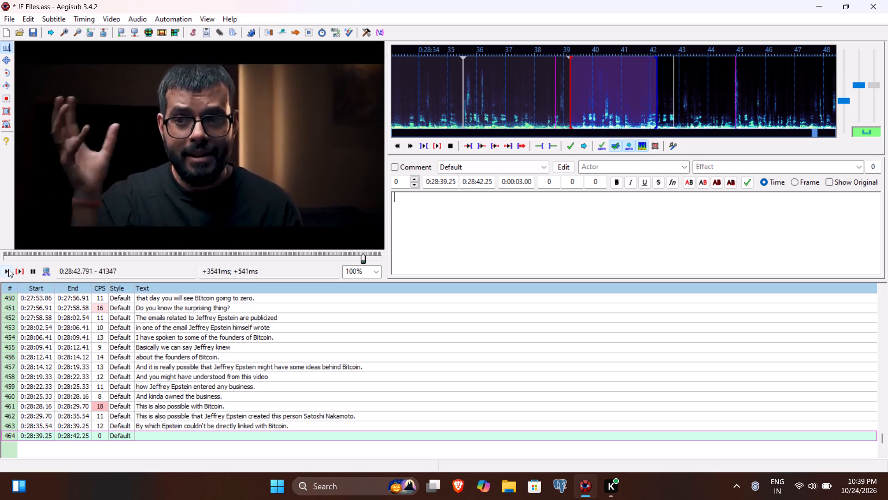
pyautogui.click(8, 269)
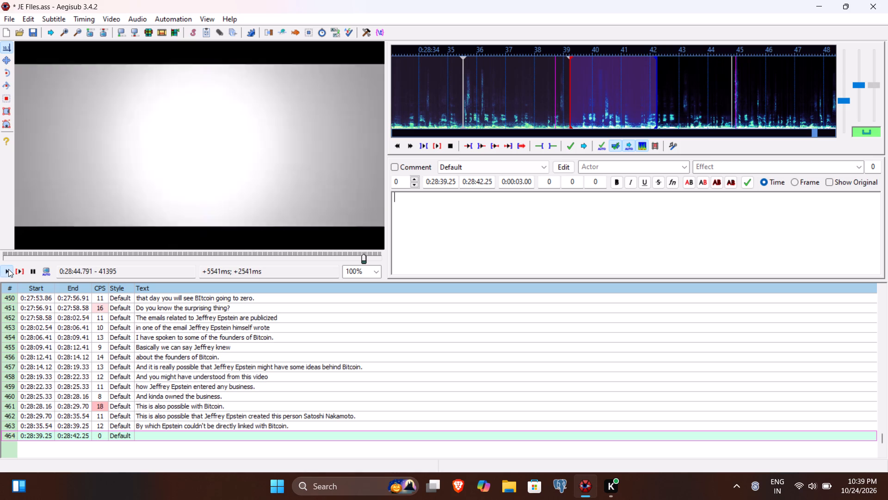
pyautogui.click(477, 182)
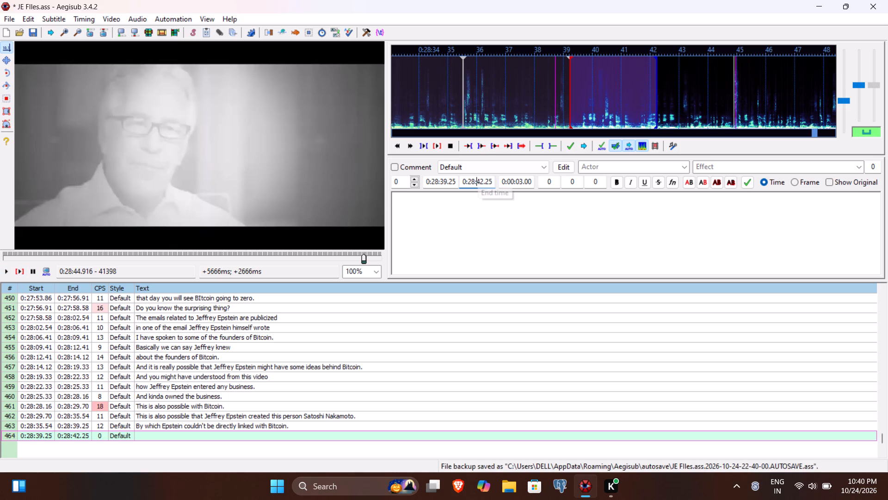
pyautogui.write('4491')
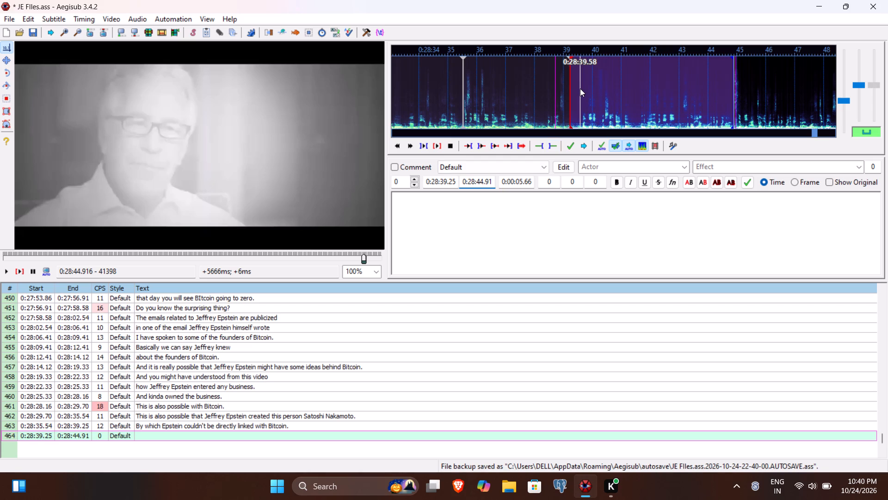
pyautogui.click(449, 183)
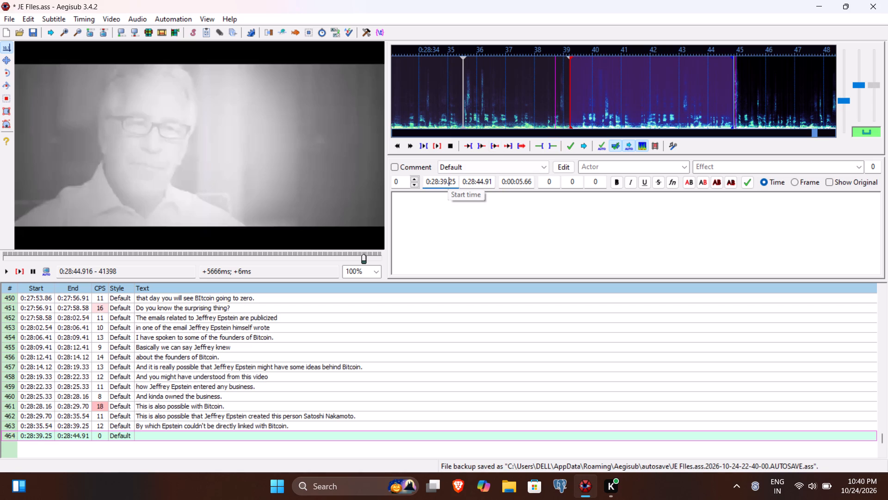
pyautogui.write('58')
# Enter "But rather a fictional person could be showed as he made Bitcoin." as the text of line 464.
pyautogui.click(430, 238)
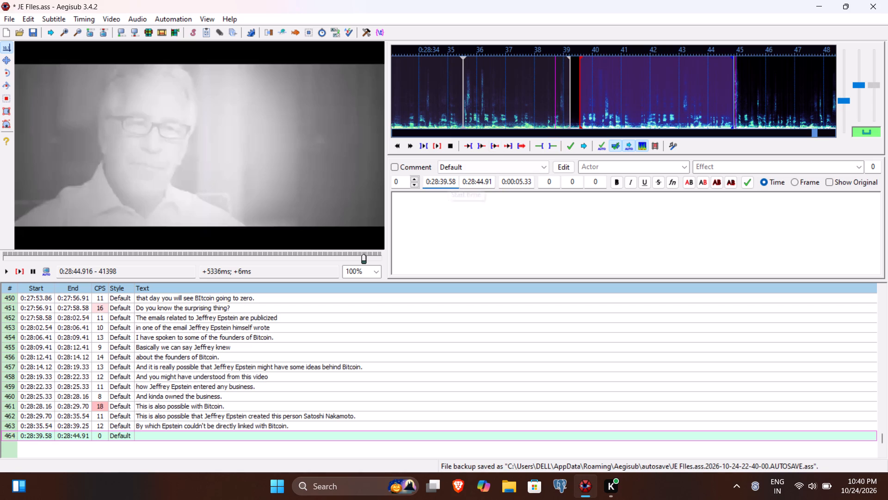
pyautogui.write('But t')
pyautogui.press('BackSpace')
pyautogui.press('BackSpace')
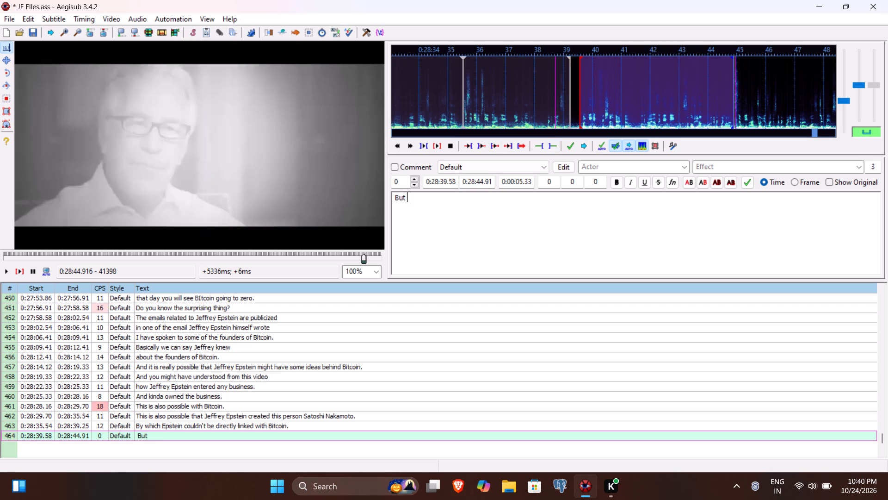
pyautogui.press('BackSpace')
pyautogui.press('BackSpace')
pyautogui.press('BackSpace')
pyautogui.press('BackSpace')
pyautogui.write('But rahte')
pyautogui.press('BackSpace')
pyautogui.press('BackSpace')
pyautogui.press('BackSpace')
pyautogui.press('BackSpace')
pyautogui.press('t')
pyautogui.press('BackSpace')
pyautogui.write('ather a')
pyautogui.press('space')
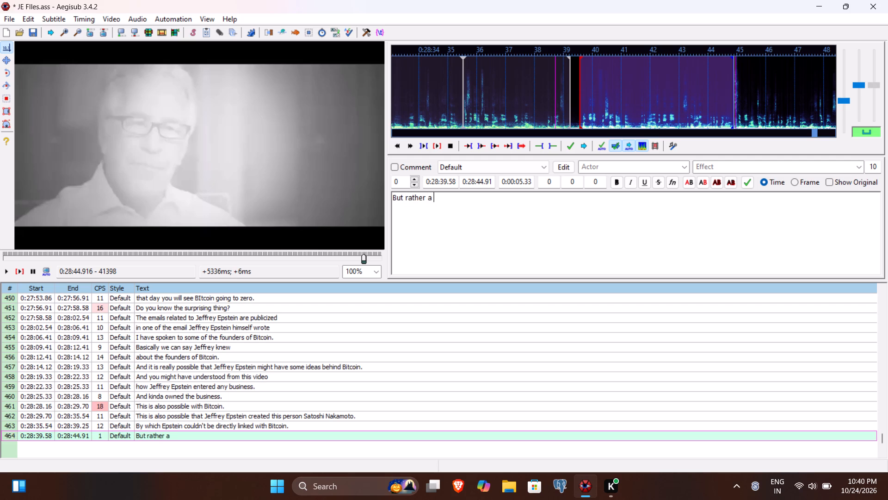
pyautogui.write('fictional c')
pyautogui.press('BackSpace')
pyautogui.write('person could be showed')
pyautogui.press('space')
pyautogui.write('as')
pyautogui.press('space')
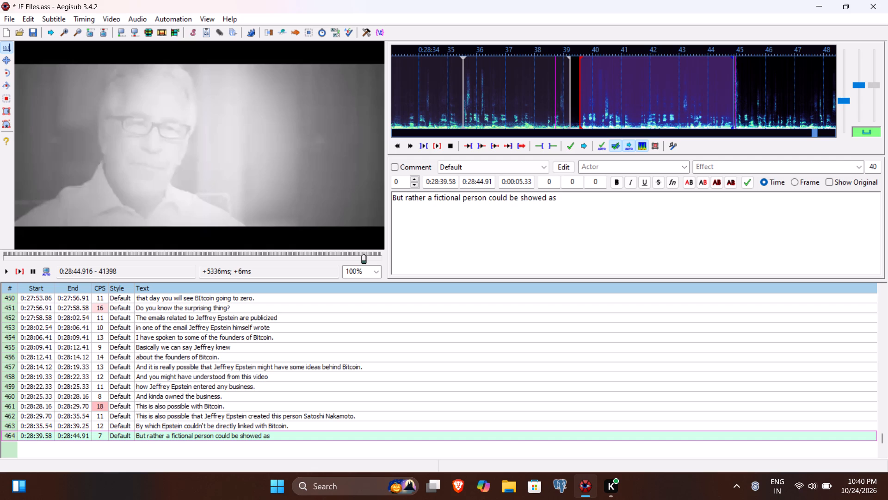
pyautogui.write('he made')
pyautogui.press('space')
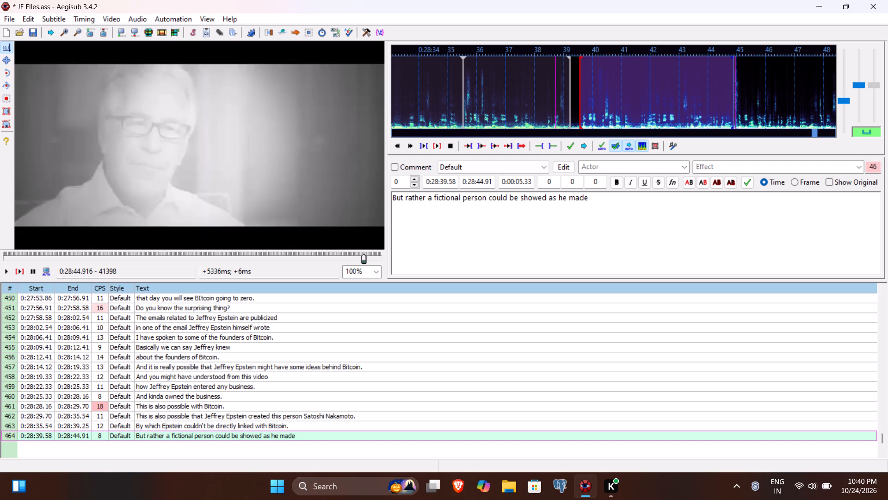
pyautogui.write('Bitcoin.')
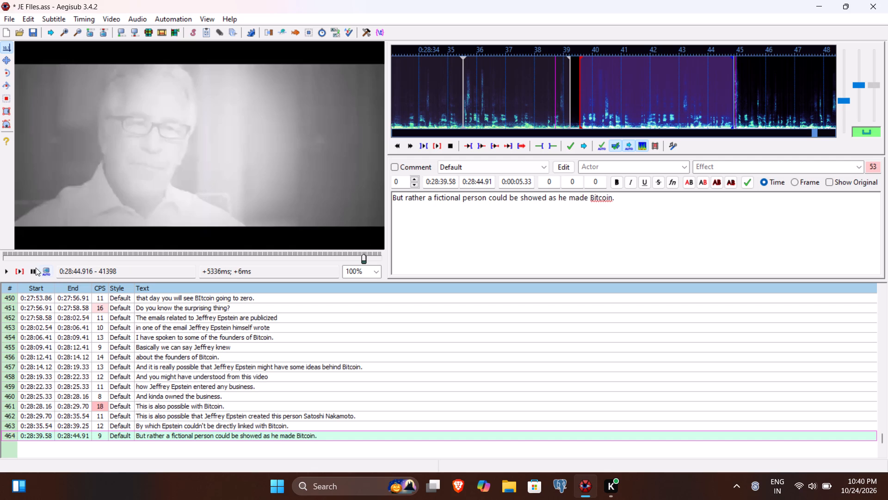
# Replay line 464, replace "he" with "Satoshi Nakamoto" in its text, and commit the line.
pyautogui.click(18, 269)
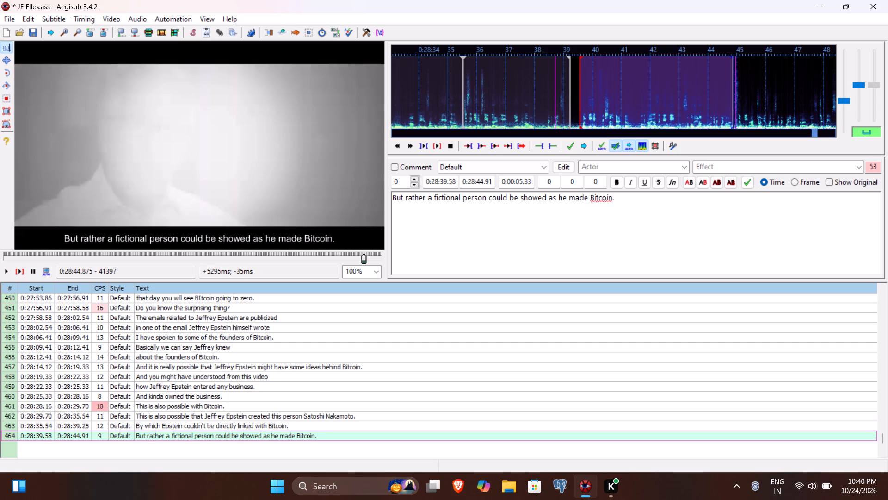
pyautogui.doubleClick(561, 200)
pyautogui.write('Satod')
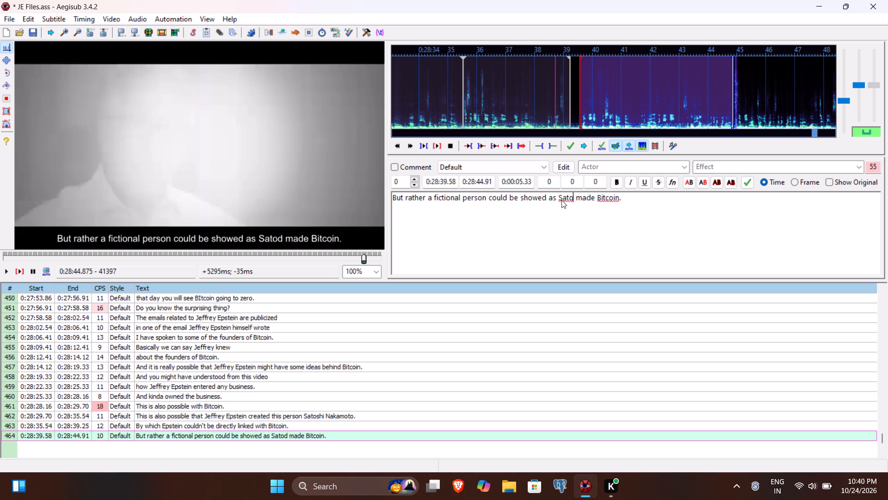
pyautogui.press('BackSpace')
pyautogui.write('shi')
pyautogui.press('space')
pyautogui.write('Nakamoto')
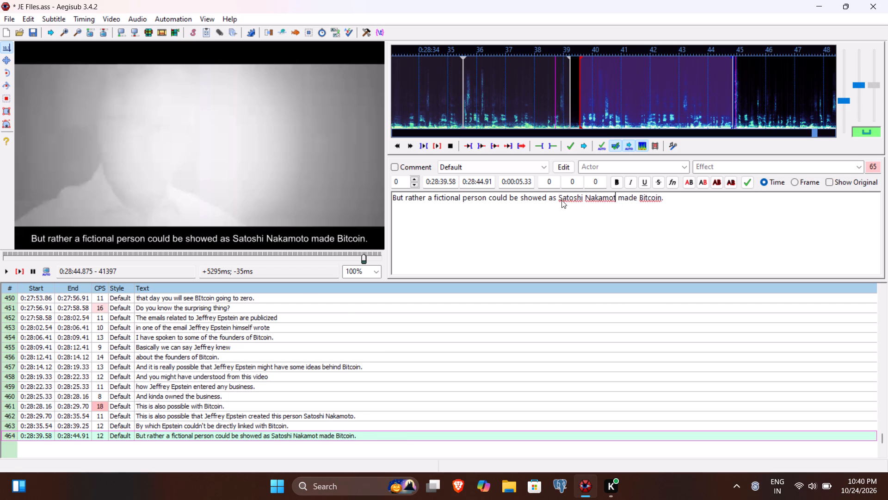
pyautogui.press('Return')
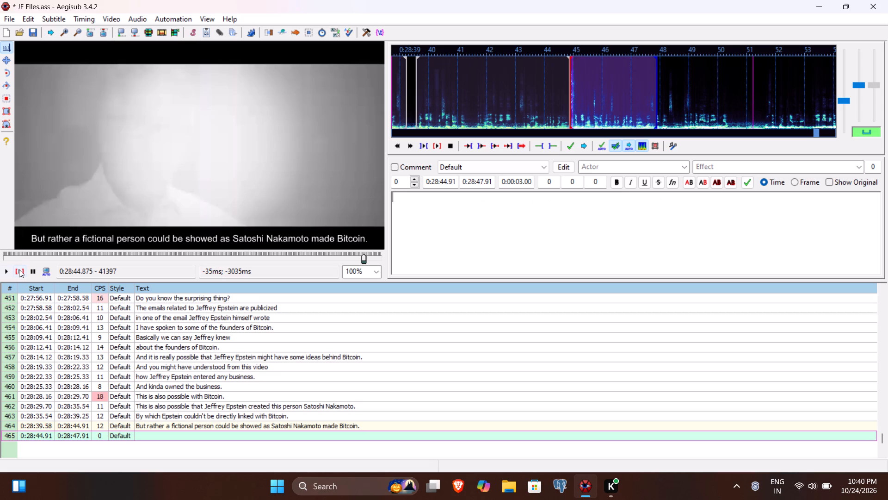
# Play the video through the sentence for line 465 and set the line's end time to 0:28:48.70.
pyautogui.click(19, 269)
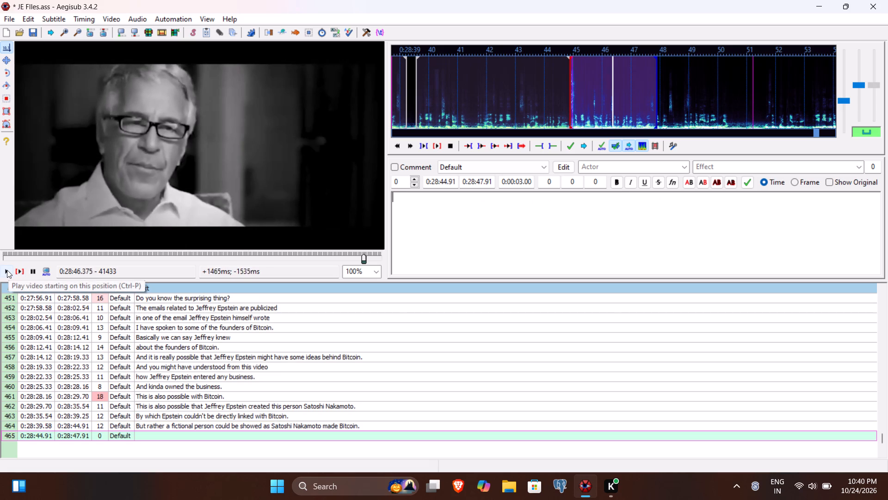
pyautogui.doubleClick(7, 270)
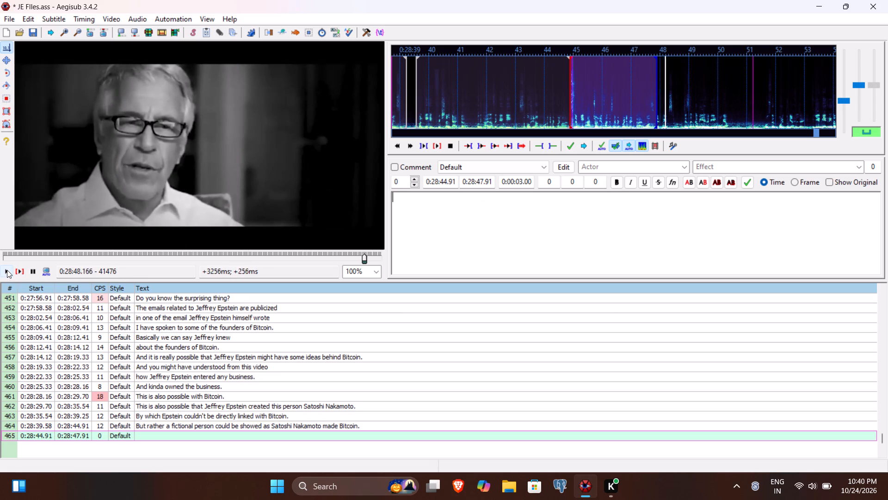
pyautogui.click(7, 270)
pyautogui.doubleClick(7, 270)
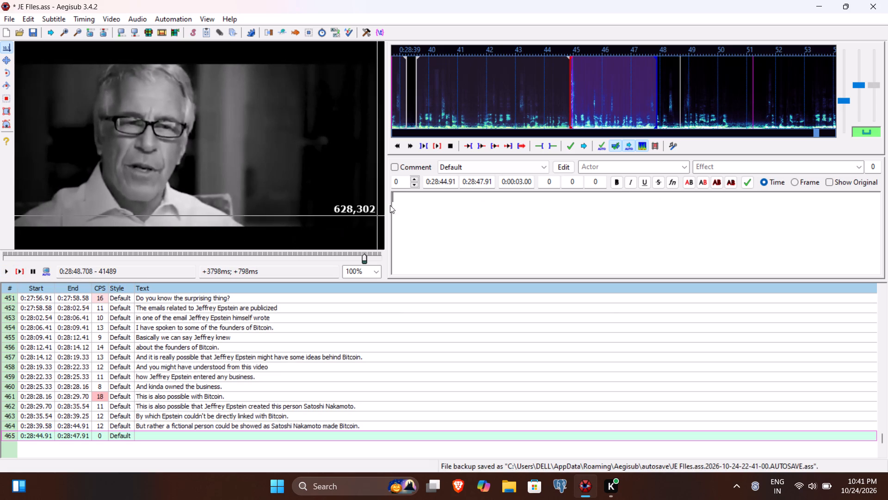
pyautogui.click(480, 175)
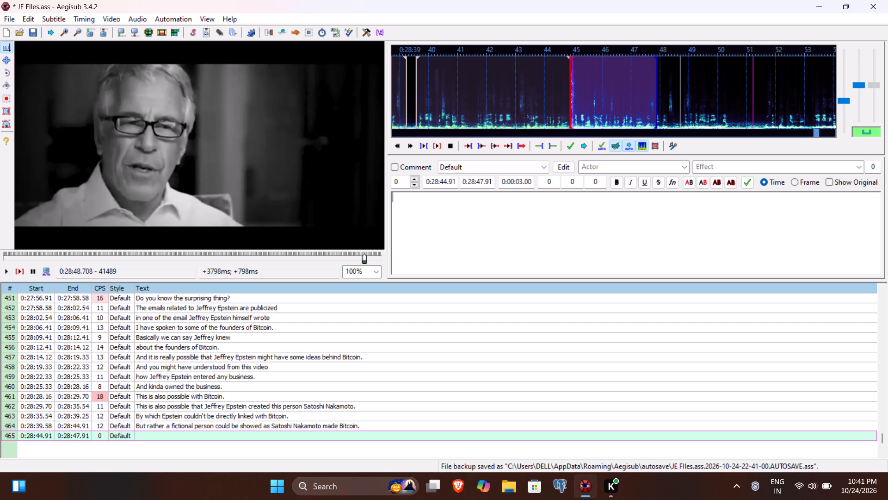
pyautogui.click(480, 182)
pyautogui.press('8')
pyautogui.write('70')
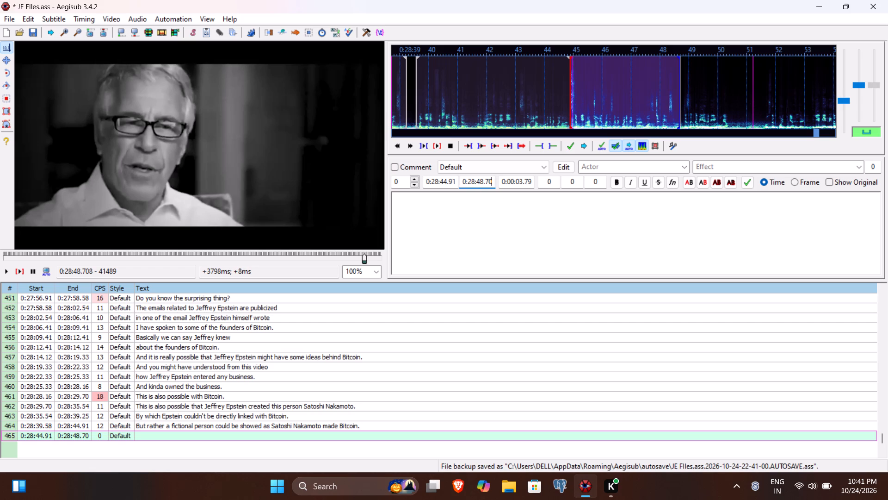
# Enter "Whereas the real person who created Bitcoin was Jeffrey Epstein." as line 465's text, save the file, and commit the line.
pyautogui.click(468, 215)
pyautogui.write('Whr')
pyautogui.press('BackSpace')
pyautogui.write('err')
pyautogui.press('BackSpace')
pyautogui.write('eas the')
pyautogui.press('space')
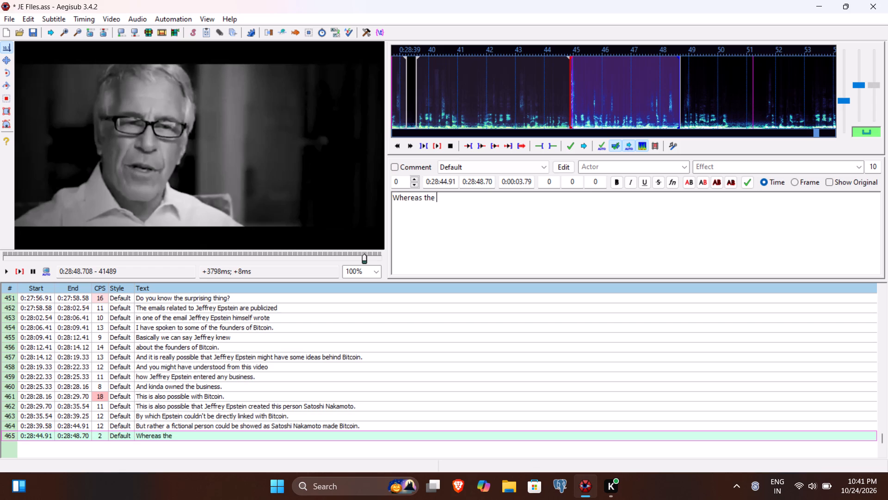
pyautogui.write('real person whoc')
pyautogui.press('BackSpace')
pyautogui.press('space')
pyautogui.write('created Bitcoin w')
pyautogui.write('as Jeffrey Epstein')
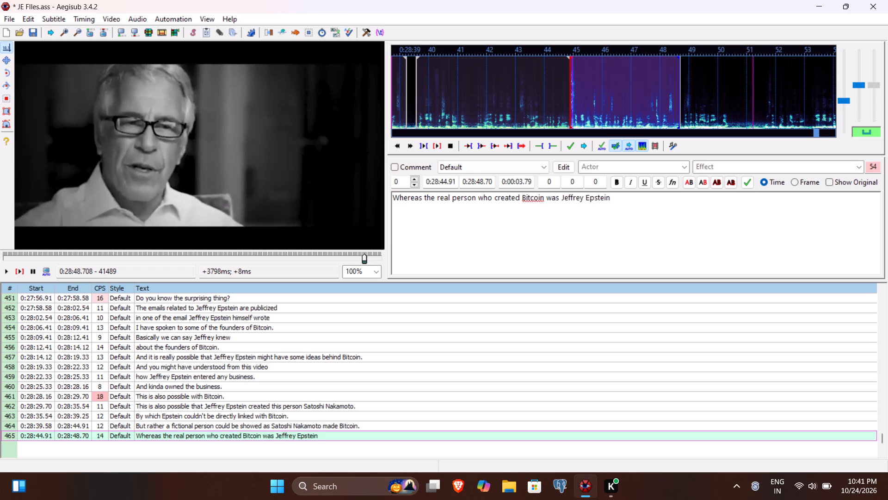
pyautogui.press('.')
pyautogui.hotkey('ctrl', 's')
pyautogui.press('Return')
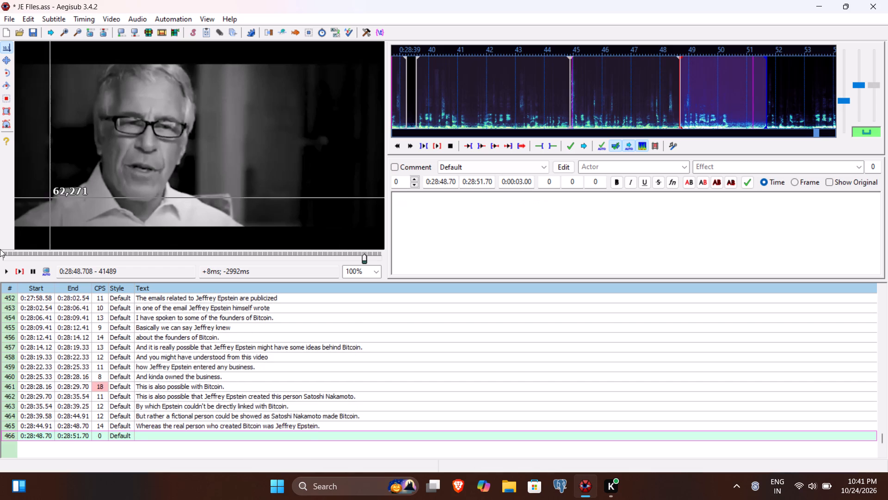
# Play line 466, set its end time to 0:28:50.42, and commit it with the text "The day this is revealed".
pyautogui.click(18, 269)
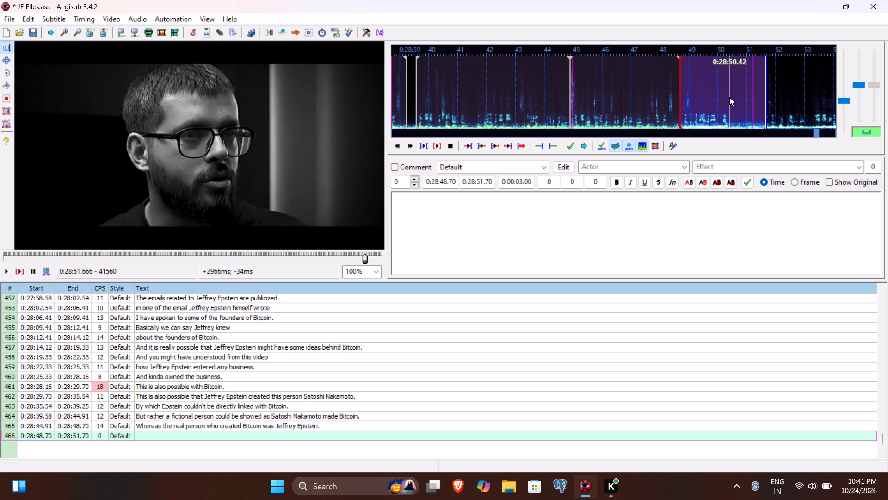
pyautogui.click(478, 182)
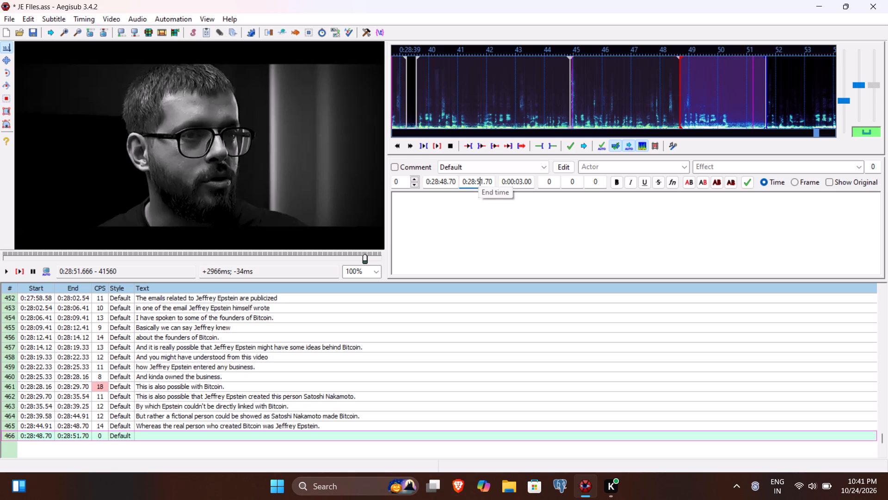
pyautogui.write('042')
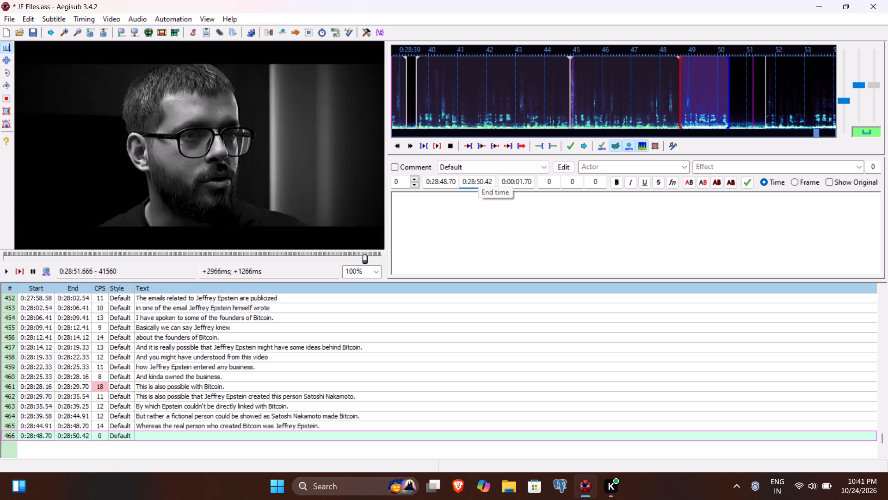
pyautogui.click(470, 210)
pyautogui.write('The day this is revealed')
pyautogui.press('Return')
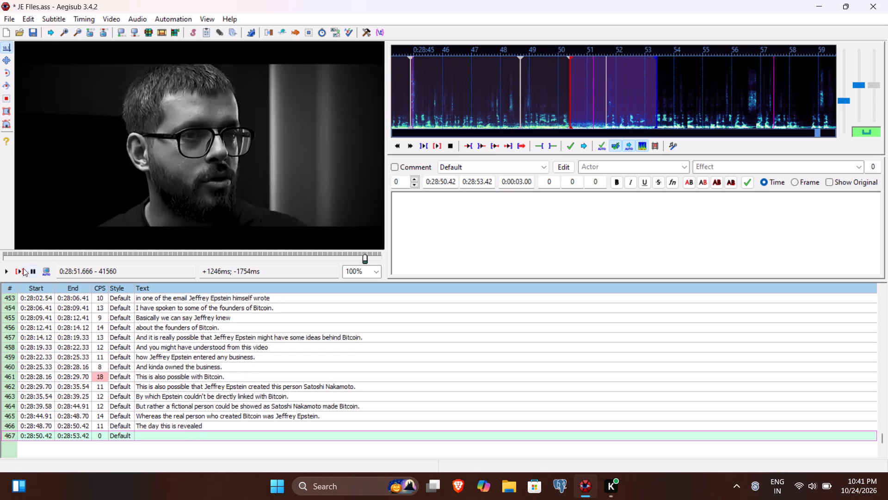
# Play line 467 and enter "The whole world would be shook that day." as its text.
pyautogui.click(15, 271)
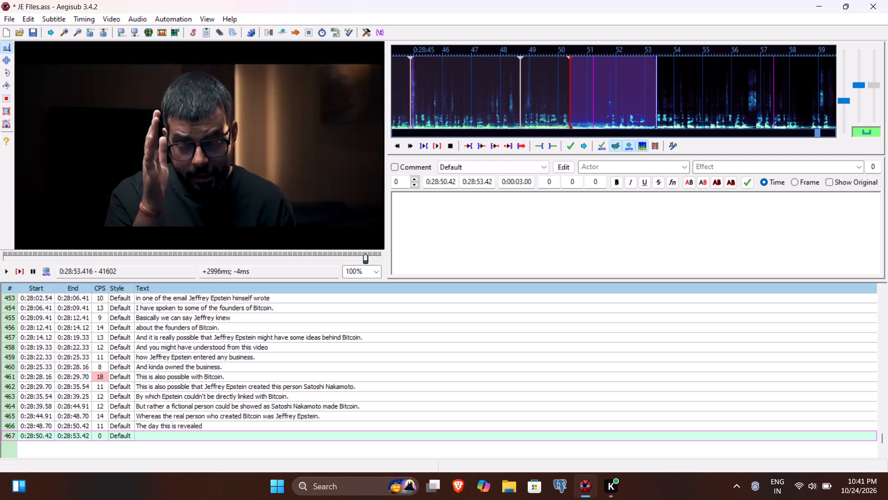
pyautogui.write('Ta')
pyautogui.press('BackSpace')
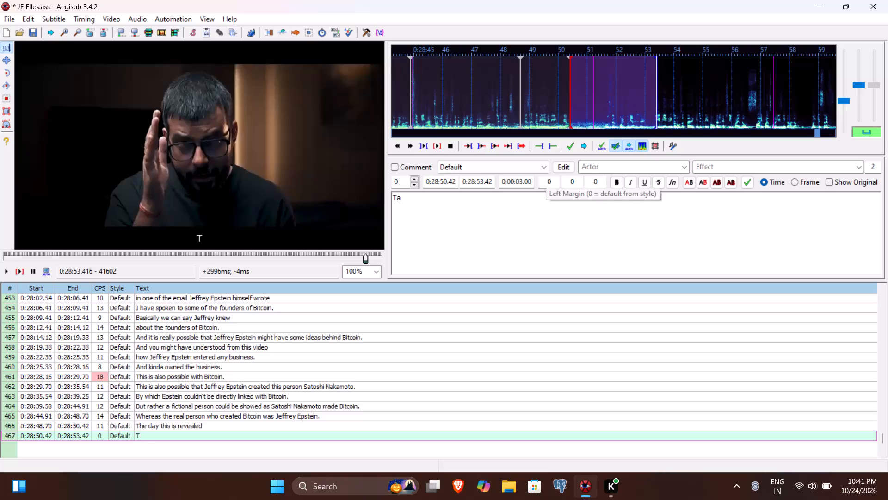
pyautogui.write('he wo')
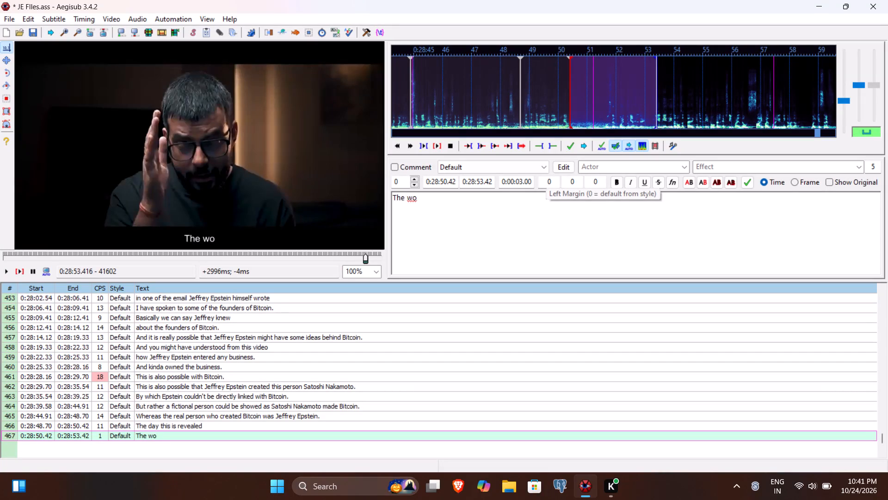
pyautogui.press('BackSpace')
pyautogui.press('h')
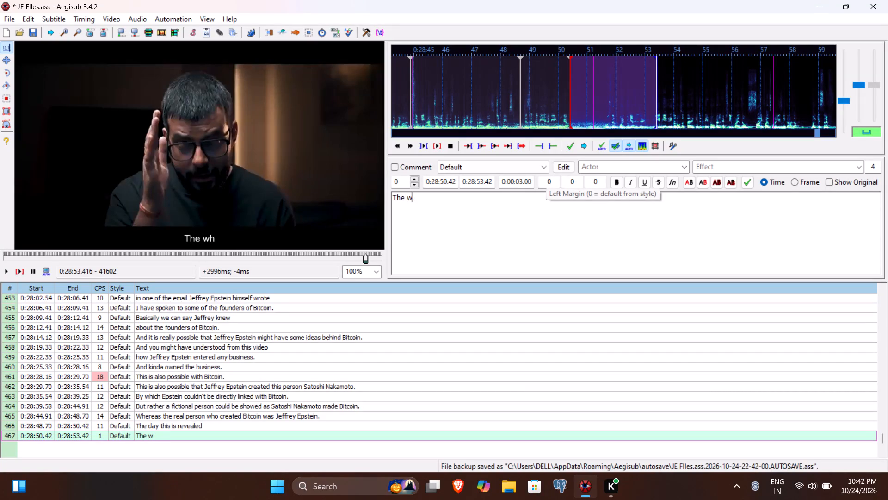
pyautogui.write('ole world would be shook that day')
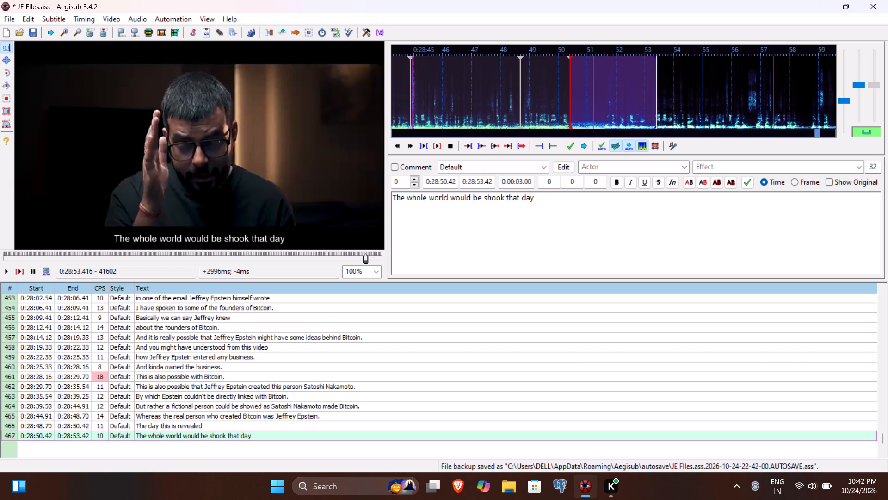
pyautogui.press('.')
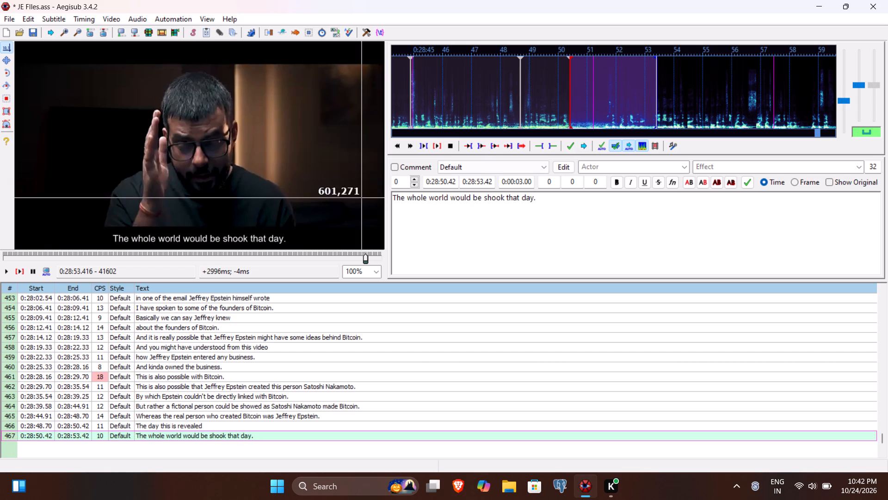
# Replay line 467 to find where the speech begins, set its start time to 0:28:51.58, and commit the line.
pyautogui.click(21, 273)
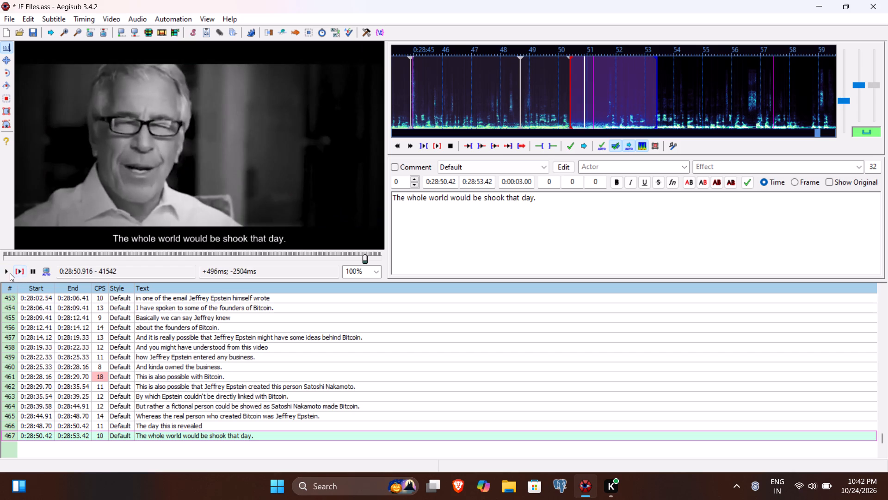
pyautogui.click(6, 273)
pyautogui.doubleClick(6, 273)
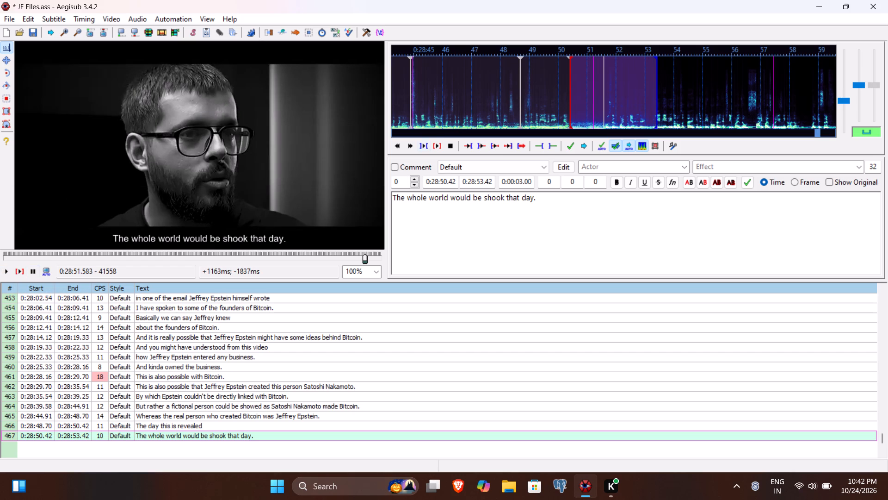
pyautogui.click(442, 180)
pyautogui.write('158')
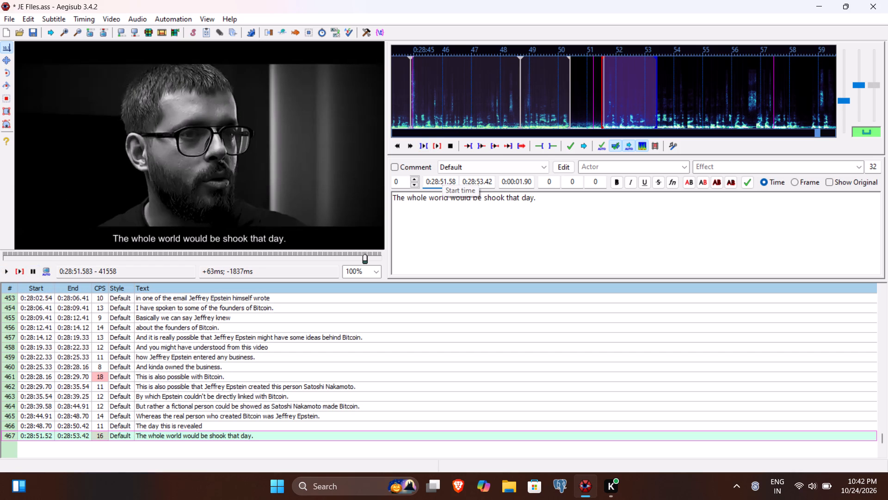
pyautogui.click(588, 235)
pyautogui.press('Return')
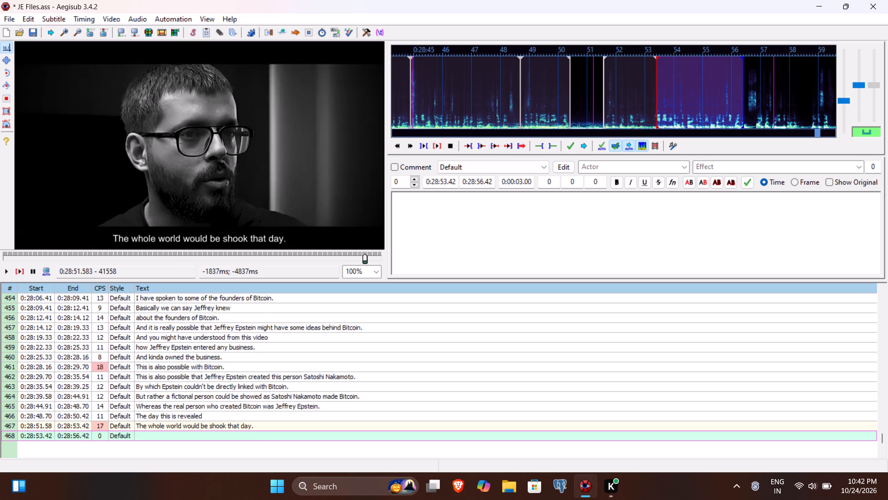
# Play the video through the sentence for line 468 and set the line's end time to 0:28:58.50.
pyautogui.click(18, 269)
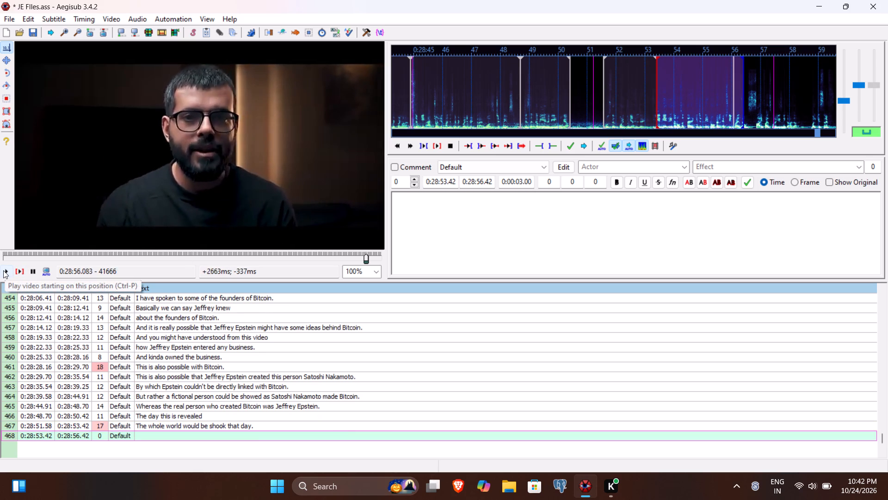
pyautogui.click(3, 270)
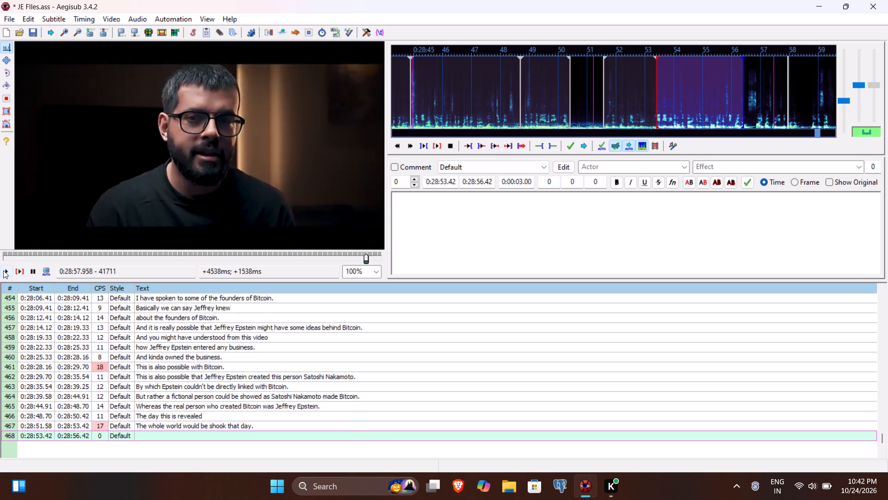
pyautogui.click(3, 270)
pyautogui.doubleClick(3, 270)
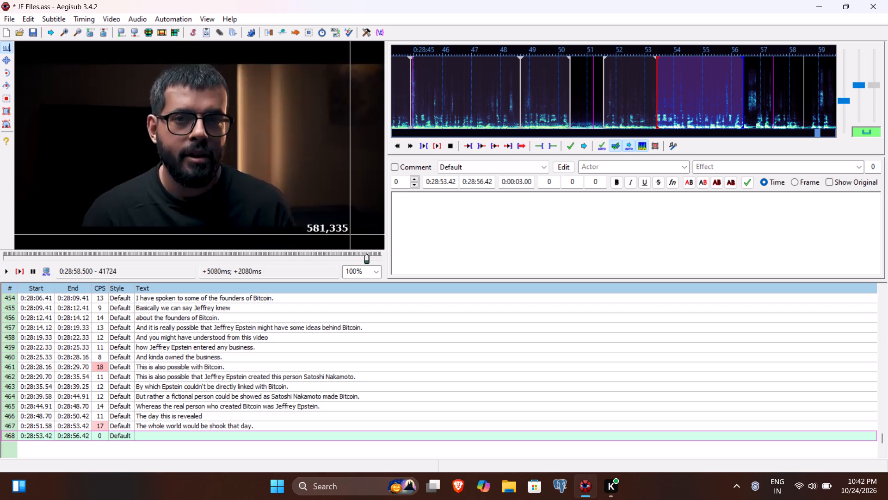
pyautogui.click(479, 182)
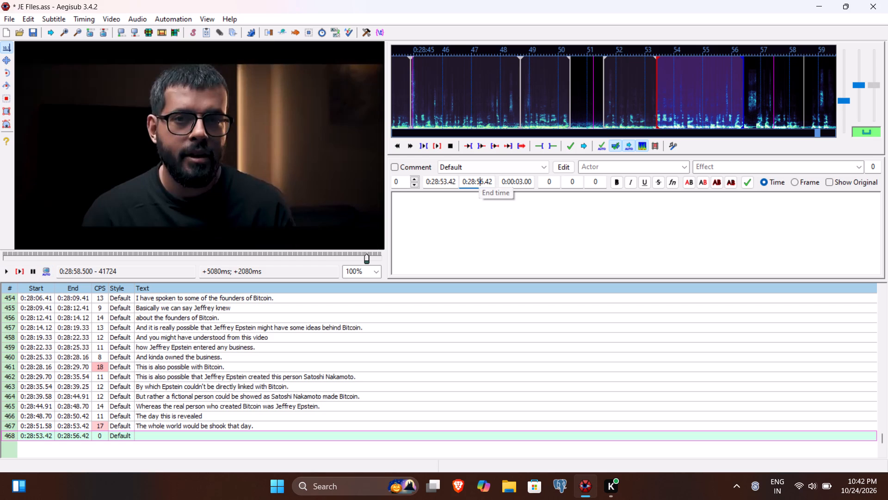
pyautogui.write('800')
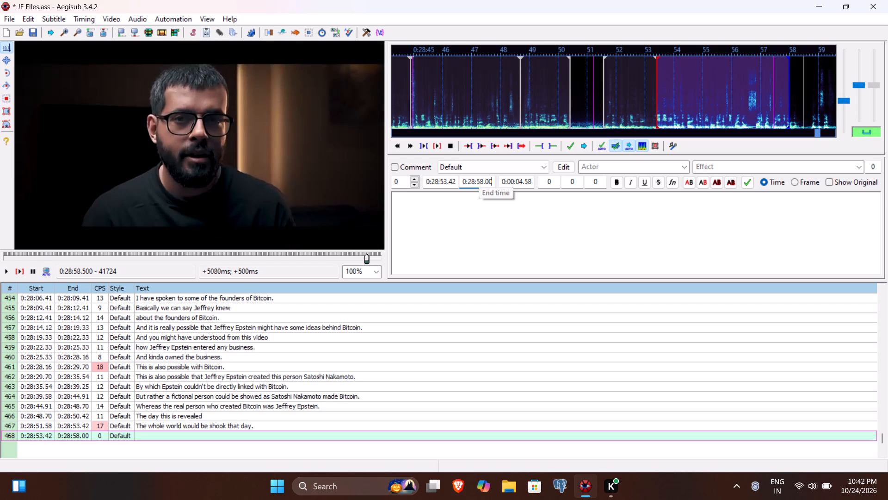
pyautogui.press('BackSpace')
pyautogui.press('BackSpace')
pyautogui.write('50')
# Enter "This might also be the reason why the entire Epstein files are not being released." as line 468's text and replay the line.
pyautogui.click(469, 215)
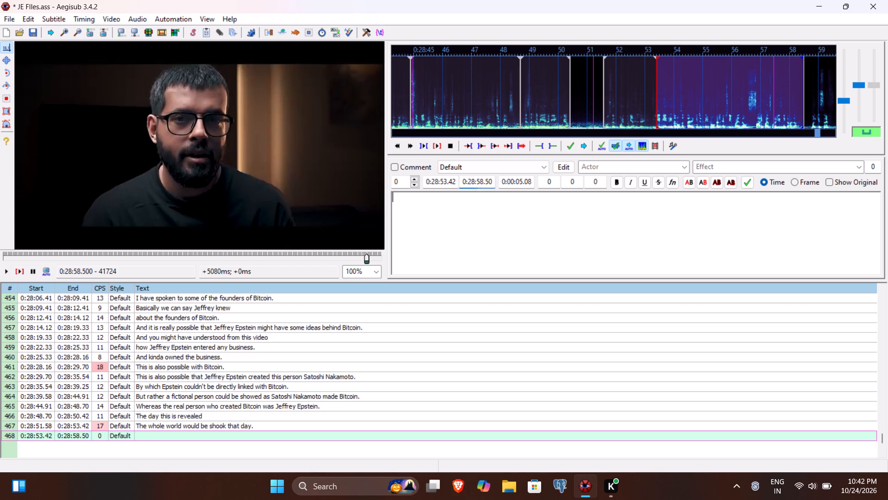
pyautogui.write('This i')
pyautogui.press('BackSpace')
pyautogui.write('might also be')
pyautogui.press('space')
pyautogui.write('the reason why the entire Epstei')
pyautogui.press('space')
pyautogui.press('BackSpace')
pyautogui.write('n fiels ar')
pyautogui.press('BackSpace')
pyautogui.press('BackSpace')
pyautogui.press('BackSpace')
pyautogui.press('BackSpace')
pyautogui.press('BackSpace')
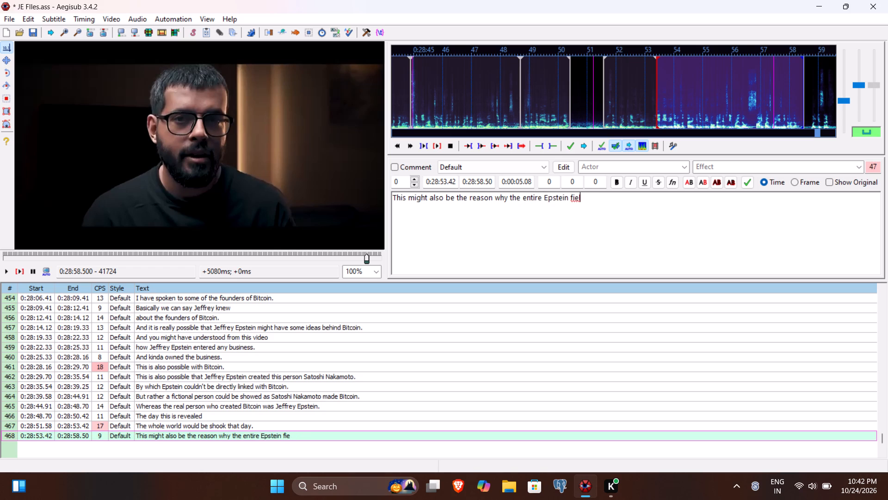
pyautogui.press('BackSpace')
pyautogui.write('les are not being released')
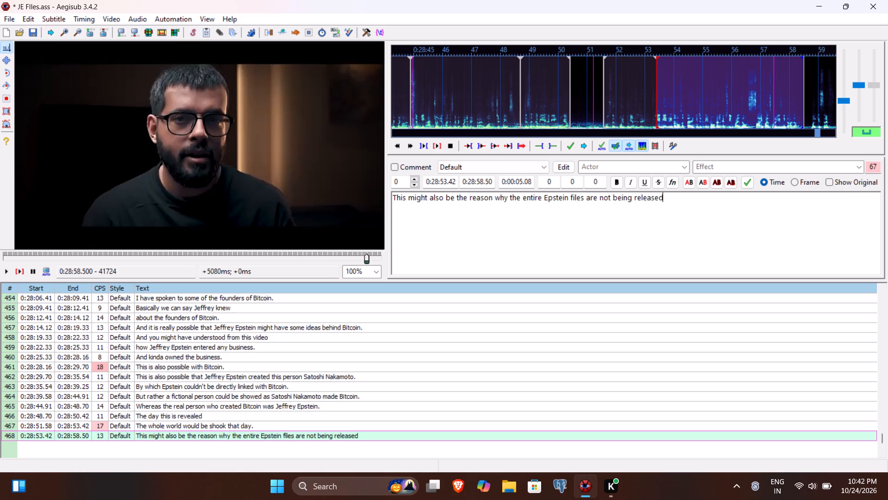
pyautogui.press('.')
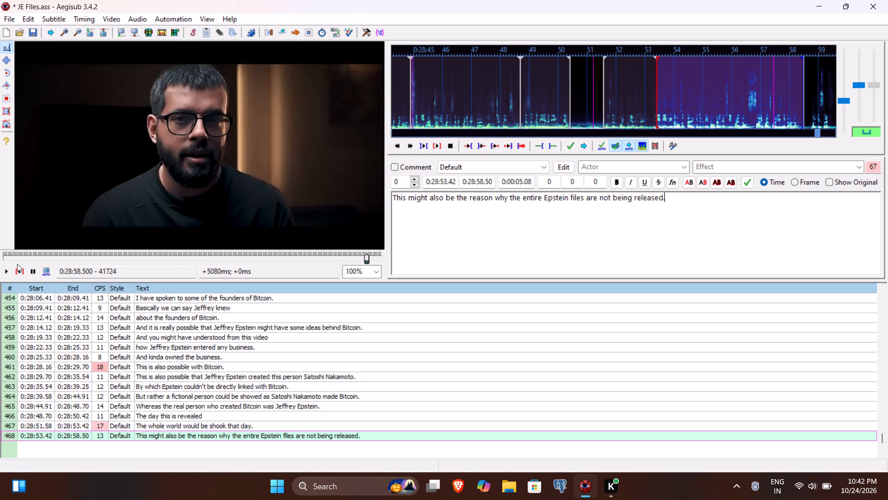
pyautogui.click(17, 266)
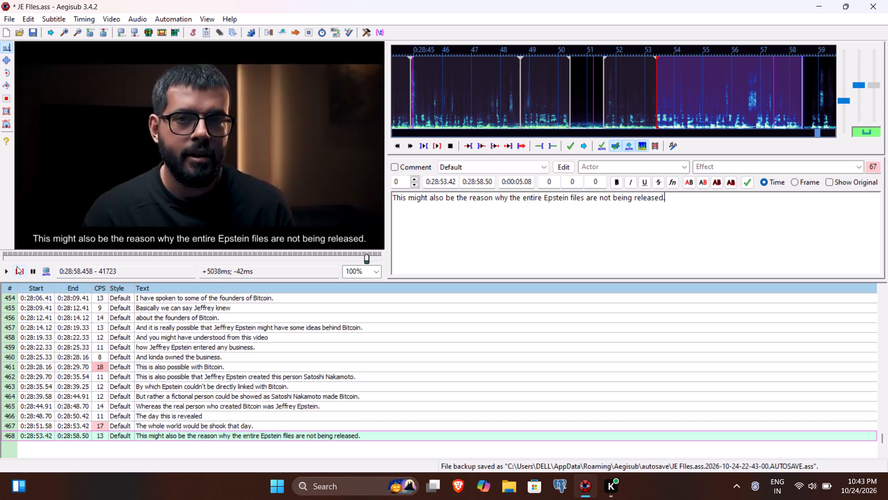
# Commit line 468, play the video through the sentence for line 469, and set the line's end time to 0:29:02.62.
pyautogui.press('Return')
pyautogui.click(18, 270)
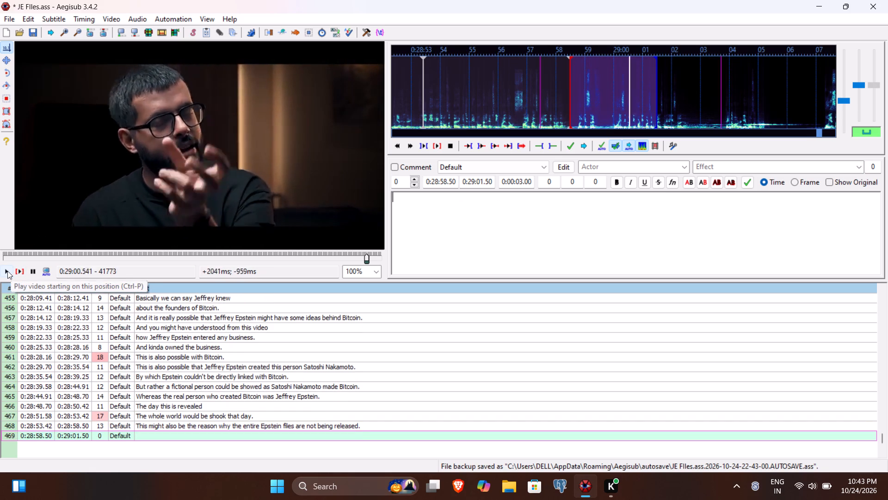
pyautogui.doubleClick(7, 271)
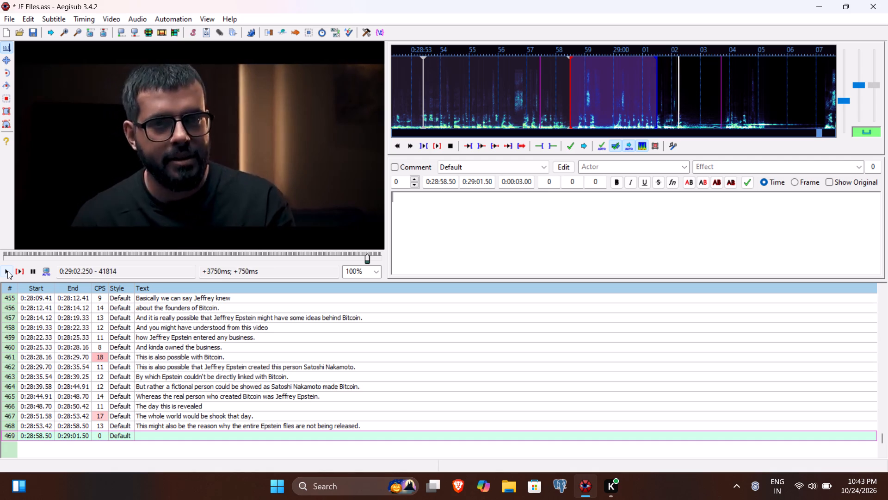
pyautogui.click(7, 271)
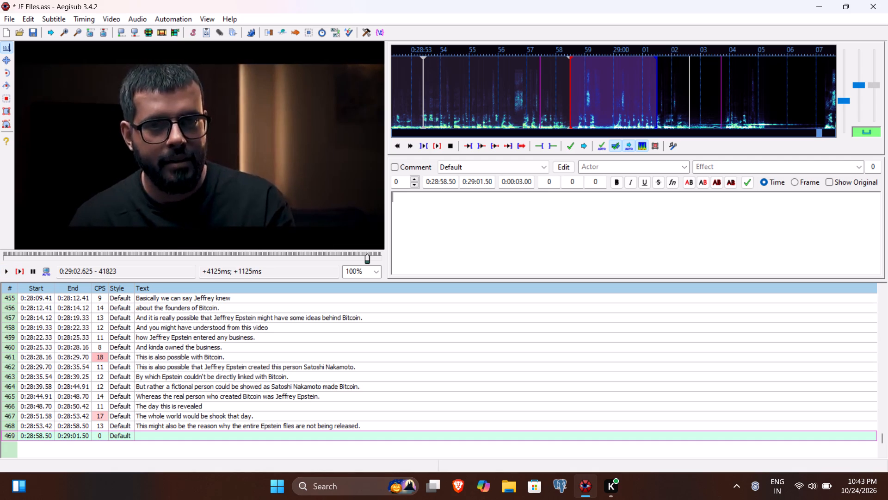
pyautogui.click(479, 185)
pyautogui.write('262')
# Enter "But rather a part of it about 30-40 percent of the files are released." as line 469's text and commit the line.
pyautogui.click(461, 251)
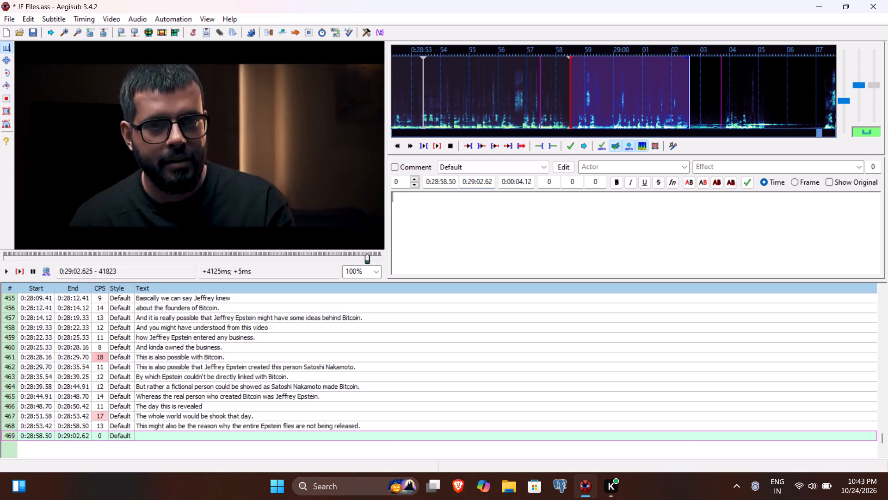
pyautogui.write('But rather a oar')
pyautogui.press('space')
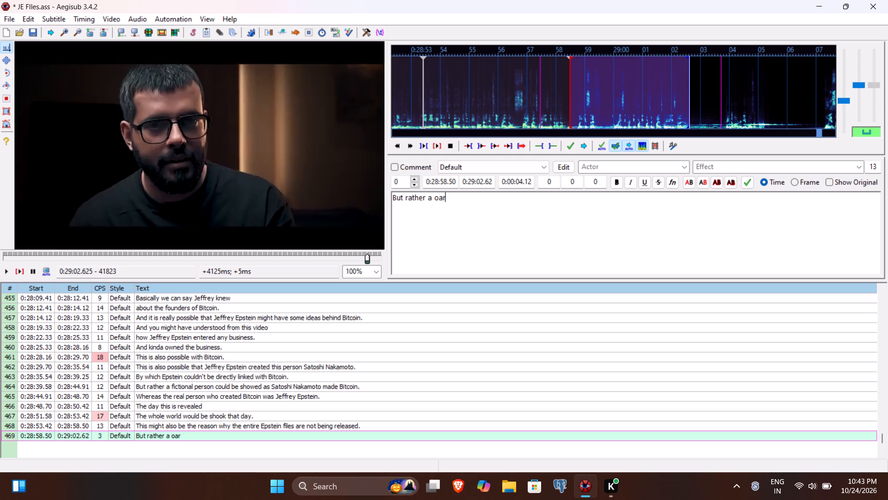
pyautogui.press('BackSpace')
pyautogui.press('BackSpace')
pyautogui.press('BackSpace')
pyautogui.press('BackSpace')
pyautogui.write('part f')
pyautogui.press('BackSpace')
pyautogui.write('of it about')
pyautogui.press('space')
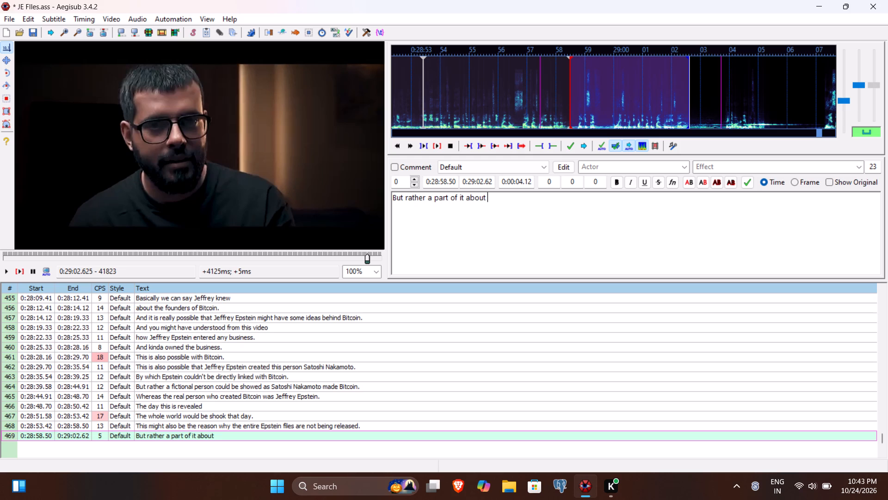
pyautogui.write('30-49')
pyautogui.press('BackSpace')
pyautogui.write('0 percent of the files are bei')
pyautogui.write('ng')
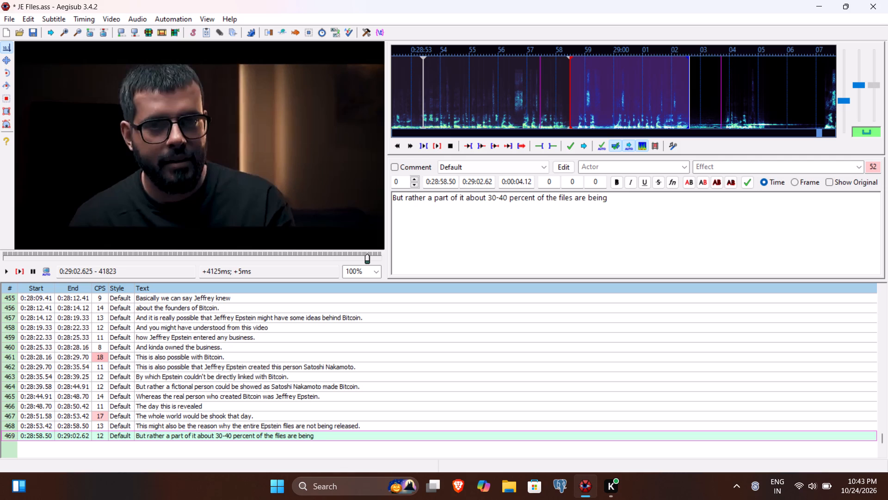
pyautogui.press('BackSpace')
pyautogui.press('BackSpace')
pyautogui.press('BackSpace')
pyautogui.press('BackSpace')
pyautogui.press('BackSpace')
pyautogui.write('released.')
pyautogui.press('Return')
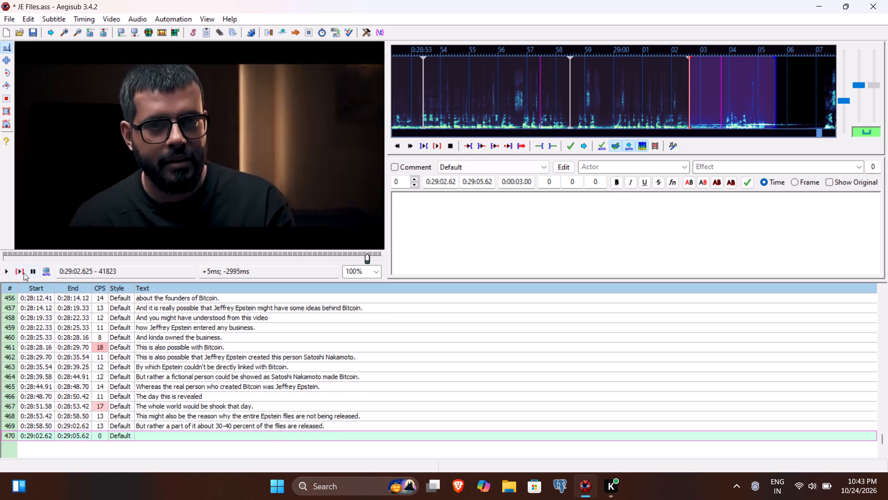
# Play line 470 and set its end time to 0:29:05.36 and its start time to 0:29:03.85.
pyautogui.click(24, 273)
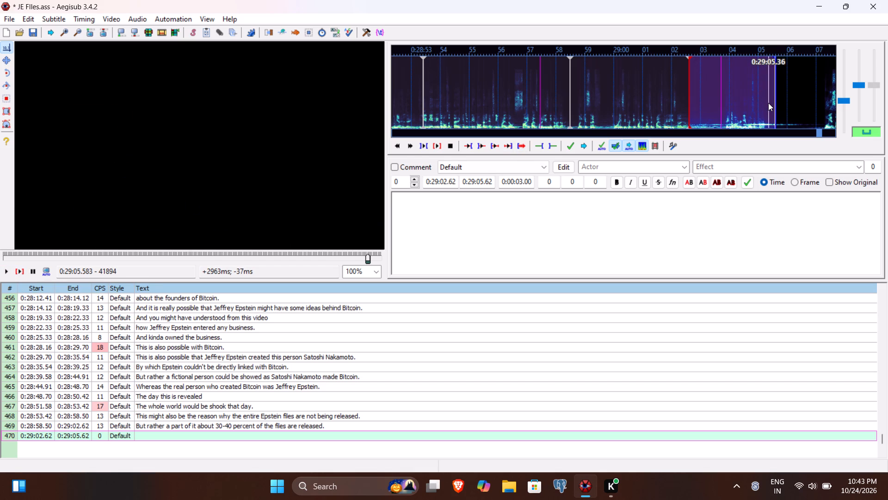
pyautogui.click(487, 181)
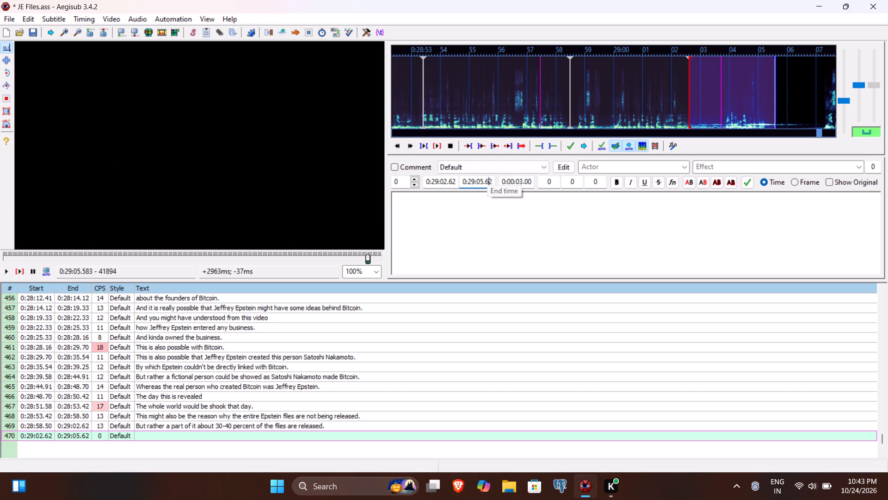
pyautogui.press('BackSpace')
pyautogui.write('36')
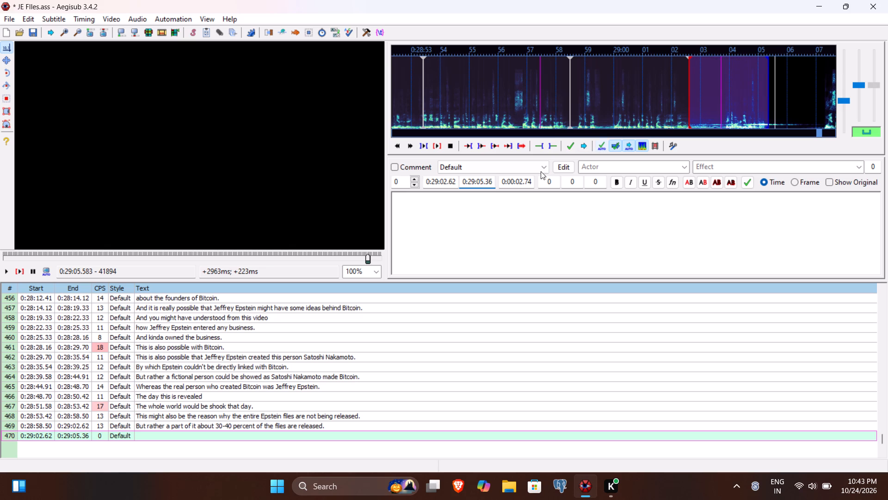
pyautogui.click(442, 182)
pyautogui.write('385')
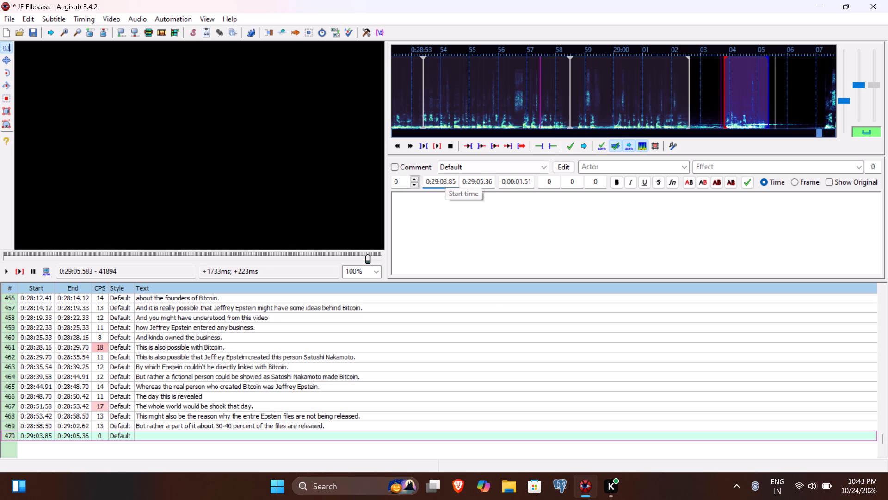
# Enter "Think about it, this is possible." as line 470's text, save the subtitle file, replay the line, and commit it.
pyautogui.click(448, 236)
pyautogui.write('Think about it')
pyautogui.press('space')
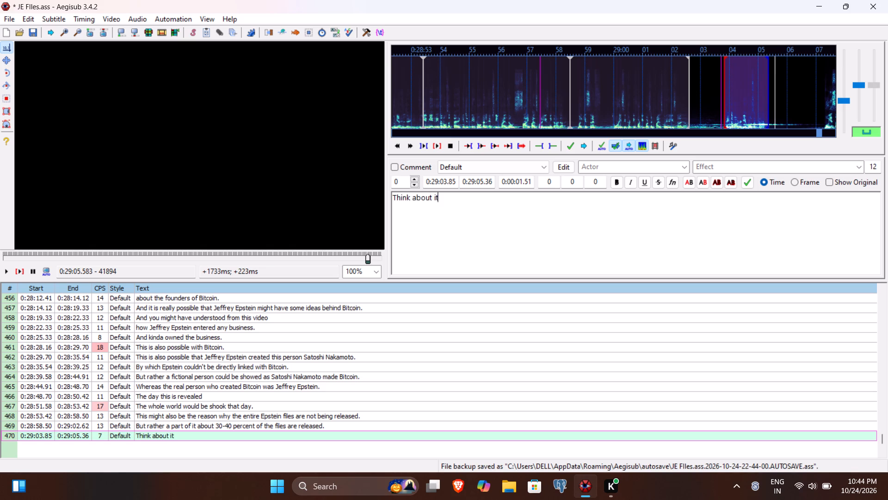
pyautogui.press('BackSpace')
pyautogui.write(', this p')
pyautogui.press('BackSpace')
pyautogui.write('is possible.')
pyautogui.hotkey('ctrl', 's')
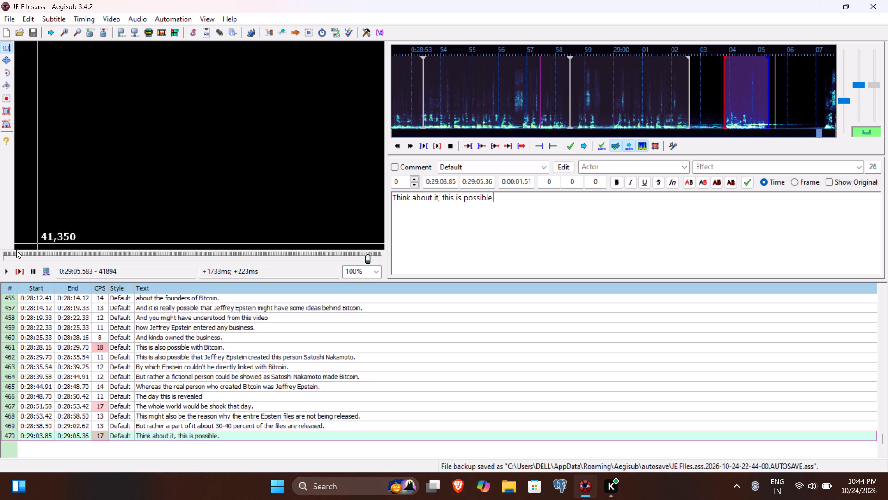
pyautogui.click(18, 269)
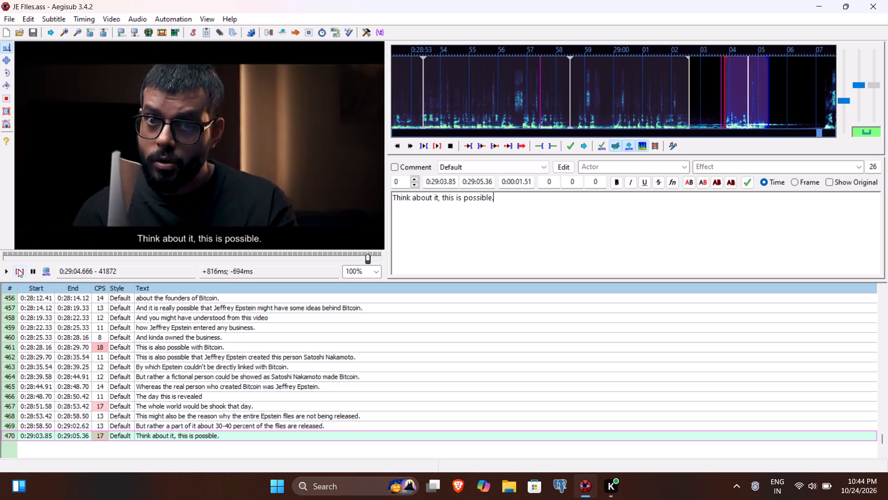
pyautogui.press('Return')
# Play line 471 to find where the speech begins and set its start time to 0:29:07.25.
pyautogui.click(18, 269)
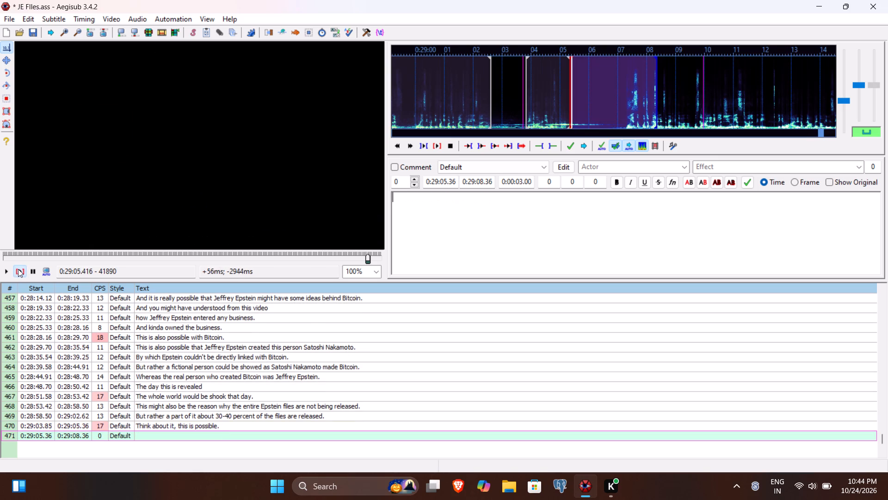
pyautogui.click(3, 269)
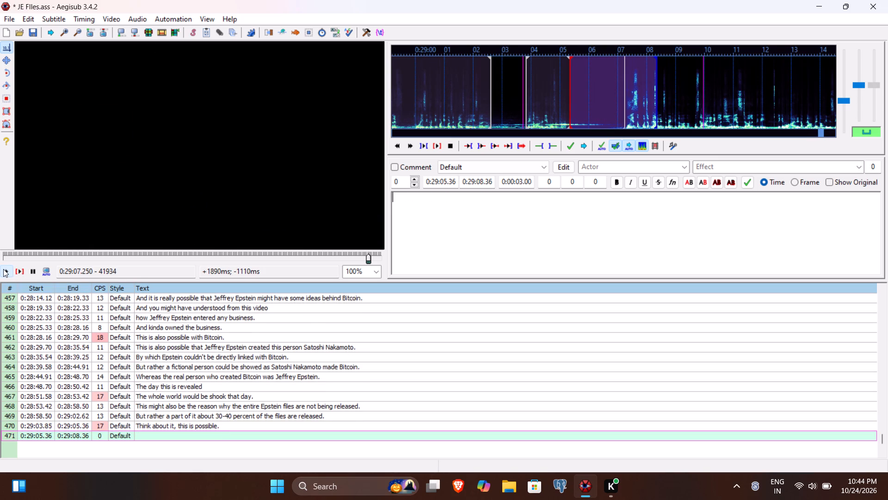
pyautogui.click(442, 183)
pyautogui.write('725')
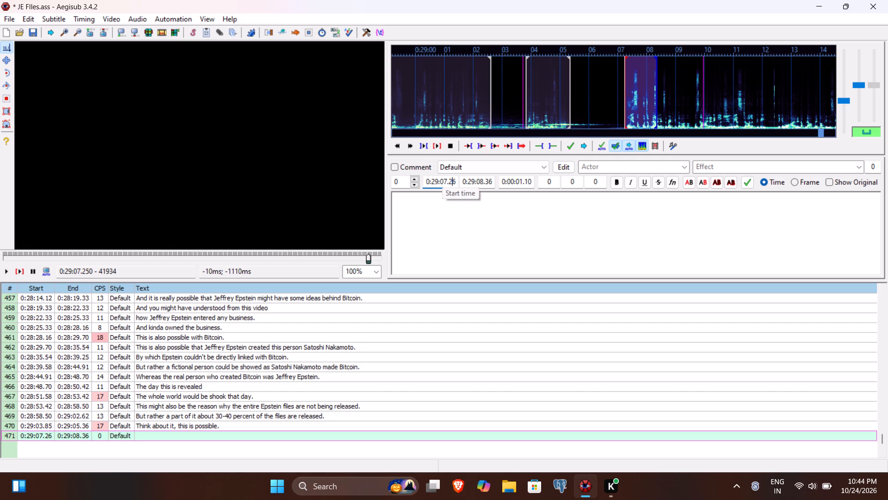
# Play the video through the sentence for line 471 and set the line's end time to 0:29:09.62.
pyautogui.click(18, 267)
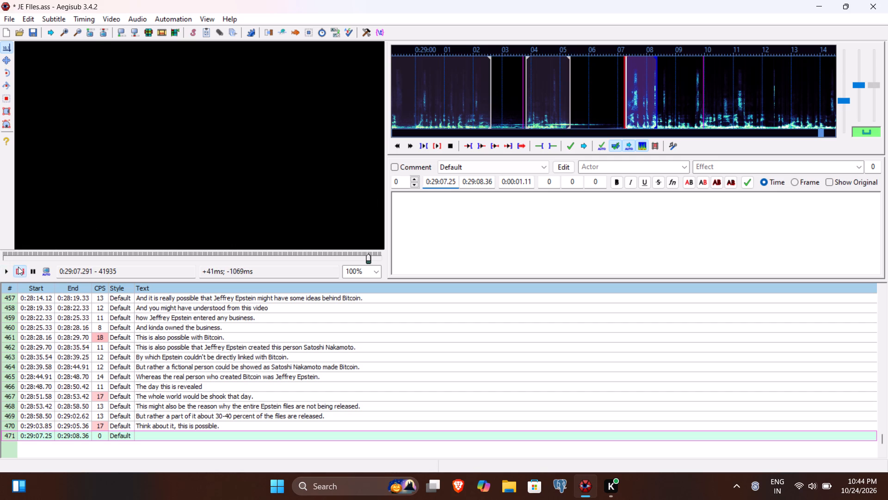
pyautogui.click(0, 271)
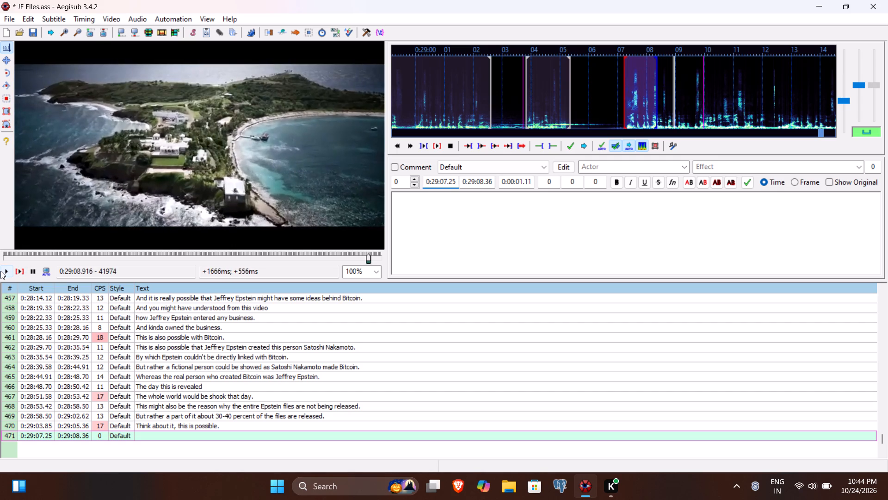
pyautogui.click(0, 271)
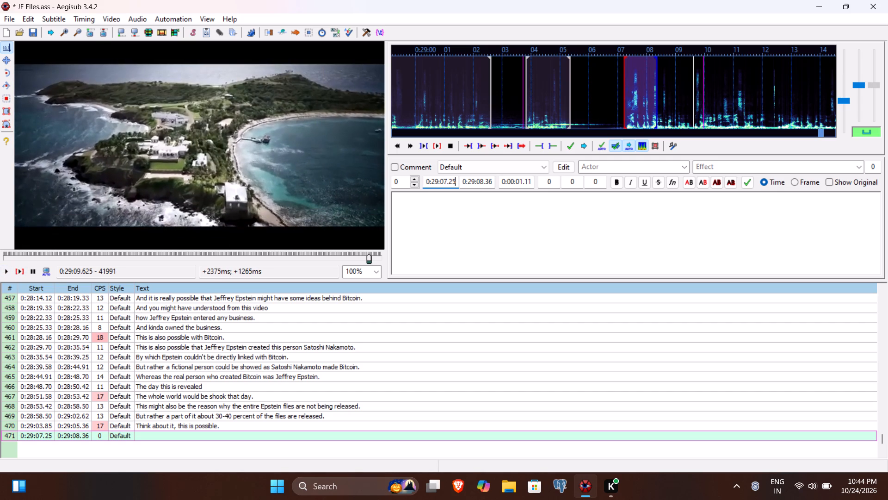
pyautogui.click(480, 184)
pyautogui.write('925')
pyautogui.press('BackSpace')
pyautogui.press('BackSpace')
pyautogui.press('6')
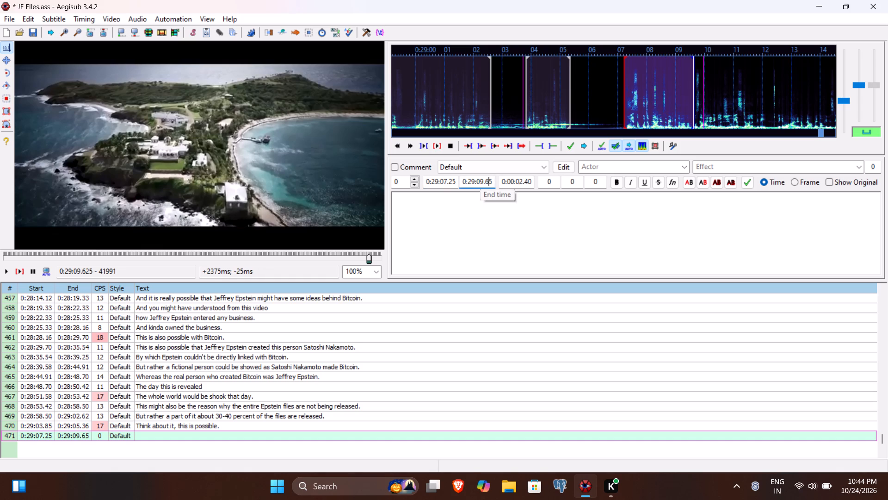
pyautogui.press('2')
# Enter "He was doing all this from his island," as line 471's text and commit the line.
pyautogui.click(451, 238)
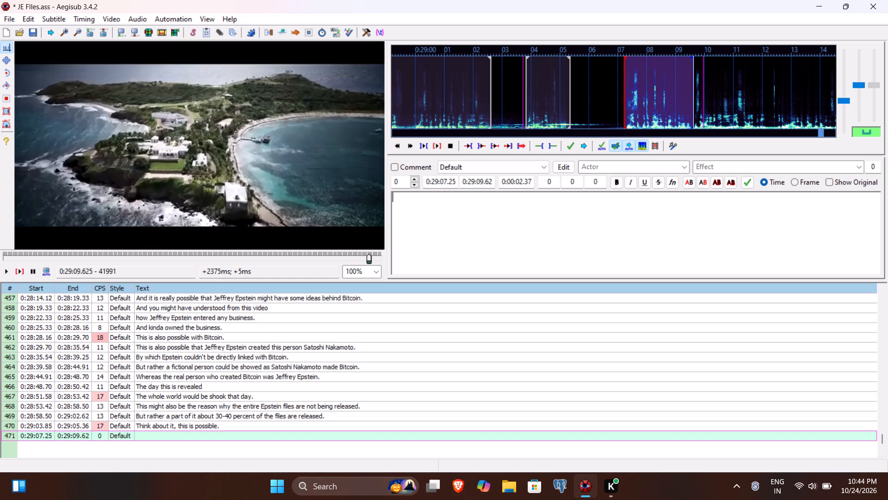
pyautogui.write('He was doing all this from i')
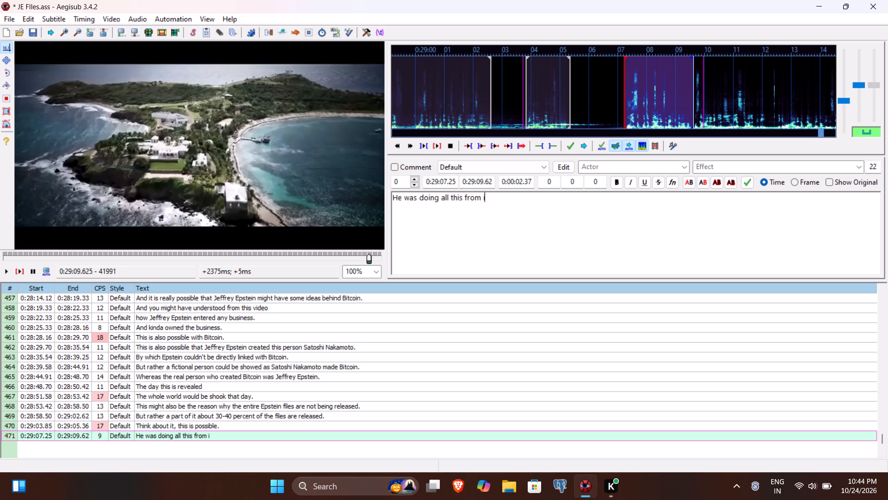
pyautogui.press('BackSpace')
pyautogui.write('his island,')
pyautogui.press('Return')
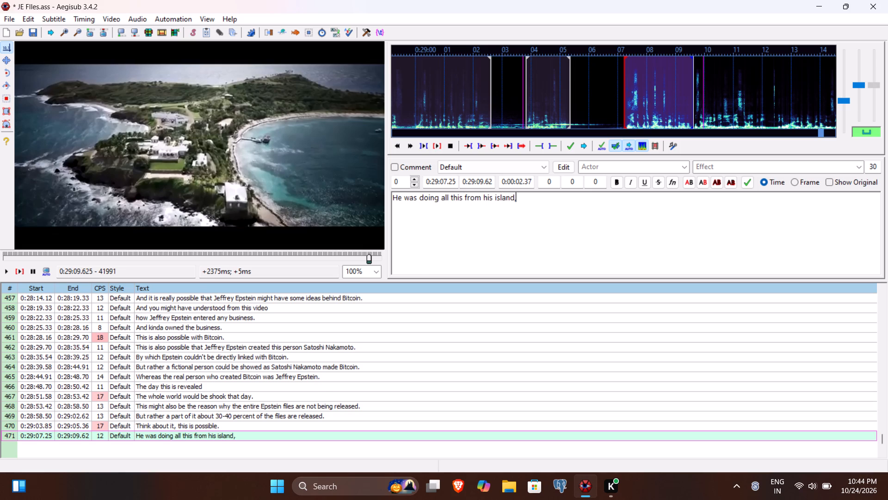
# Play the video through the sentence for line 472 and set the line's end time to 0:29:12.20.
pyautogui.click(18, 272)
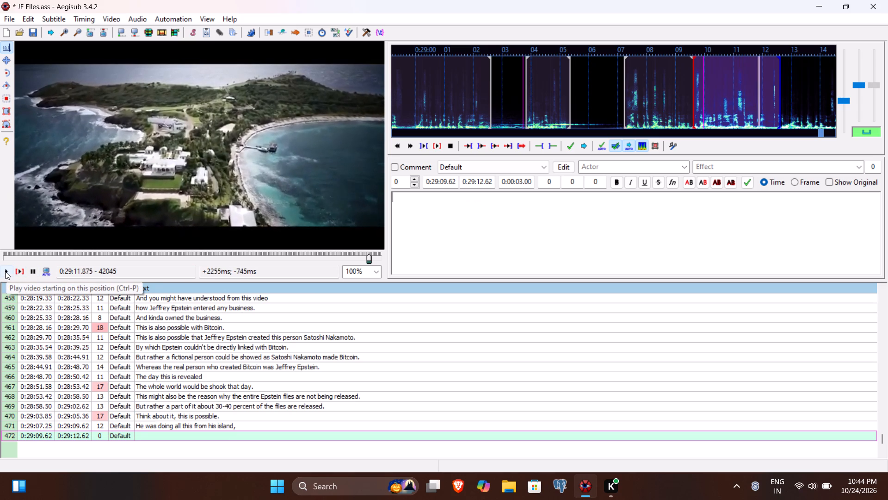
pyautogui.click(5, 271)
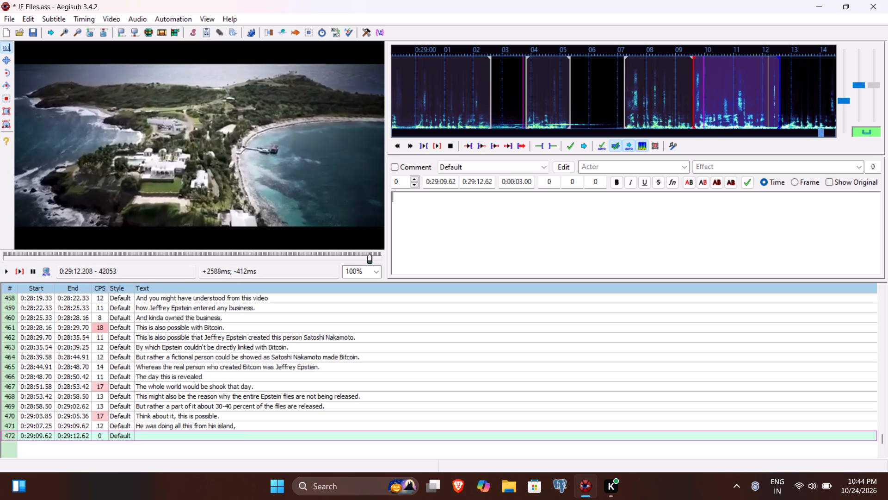
pyautogui.click(483, 182)
pyautogui.write('20')
# Enter "his island seemed like a luxurious place." as line 472's text and commit the line.
pyautogui.click(456, 245)
pyautogui.write('his island seemed like a luxurious place.')
pyautogui.press('Return')
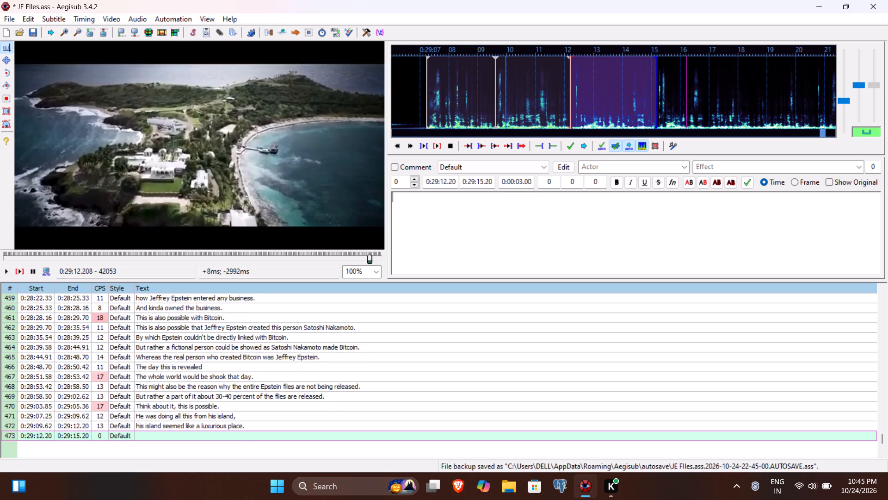
# Play line 473, enter "but also the island was quite mysterious on it's own." as its text, and commit the line.
pyautogui.click(19, 268)
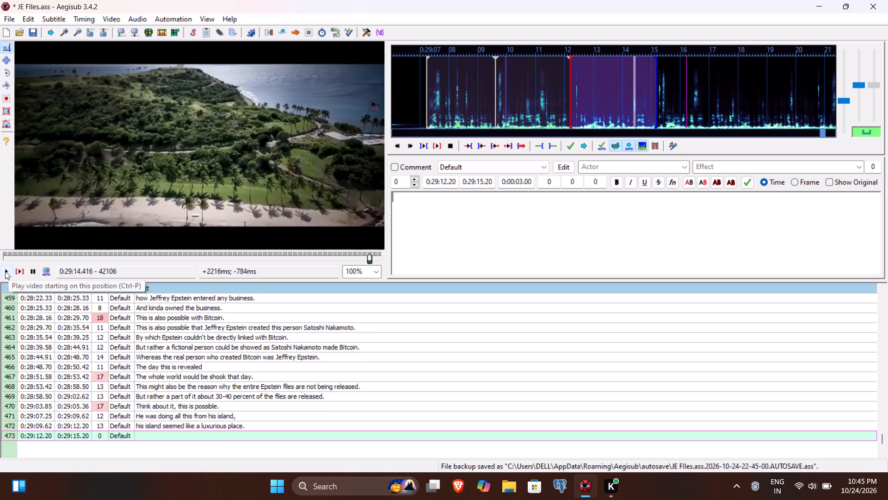
pyautogui.write("but also the island was quite mysterious on it's")
pyautogui.press('space')
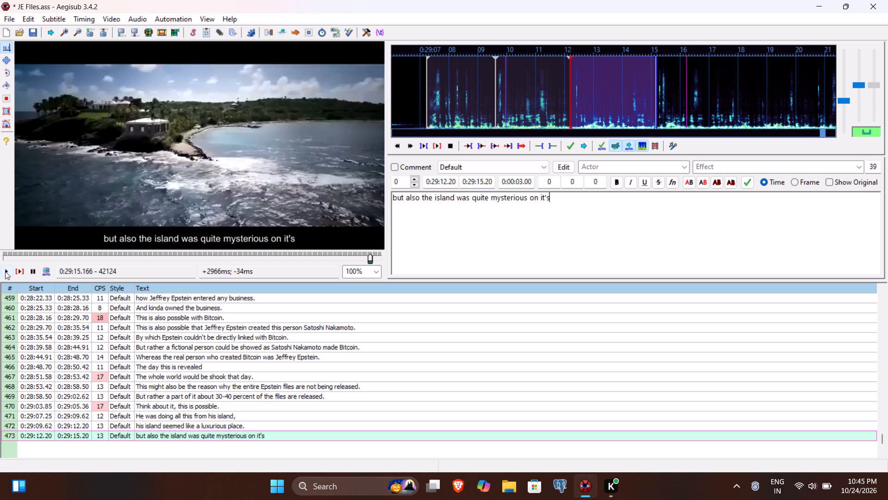
pyautogui.write('own.')
pyautogui.press('Return')
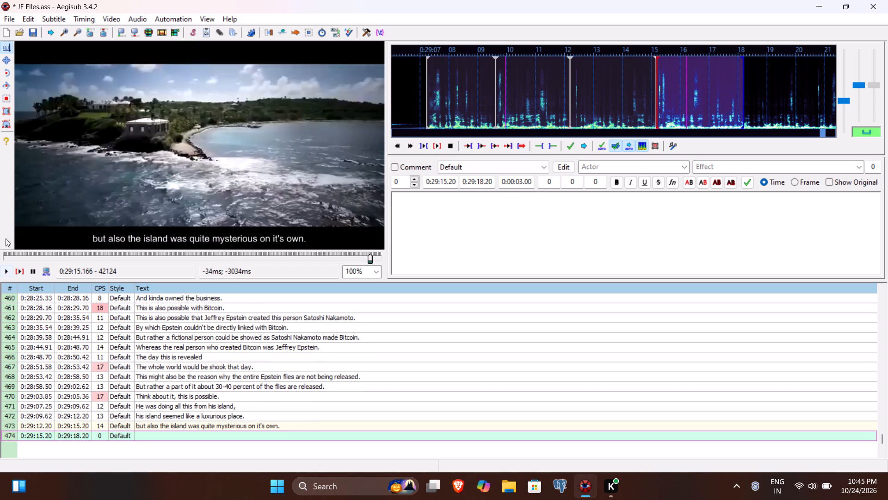
# Play the video through the sentence for line 474 and set the line's end time to 0:29:18.66.
pyautogui.click(18, 271)
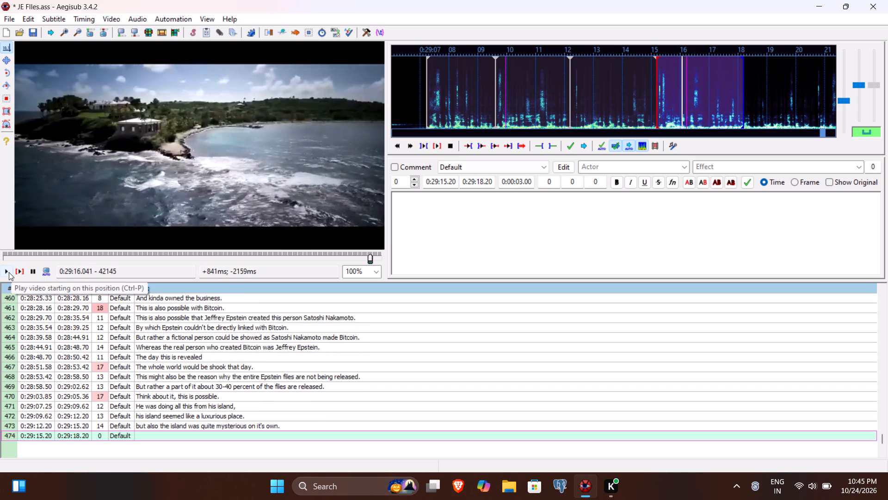
pyautogui.doubleClick(9, 272)
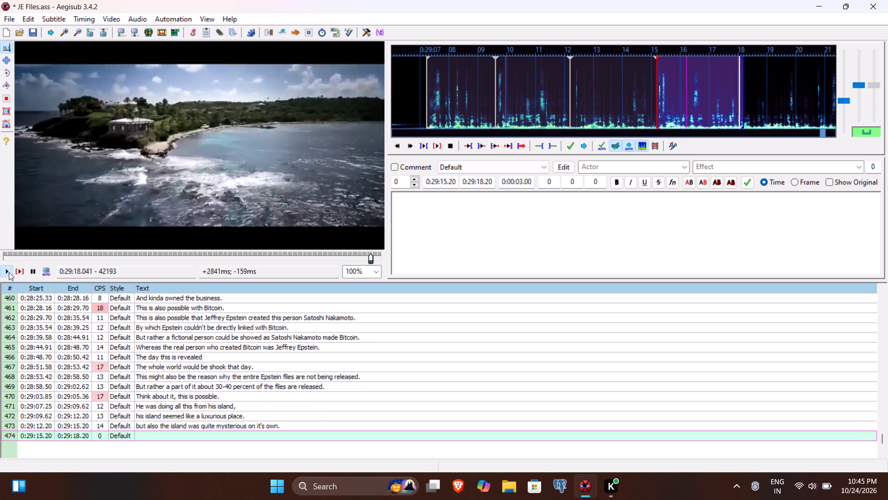
pyautogui.click(9, 272)
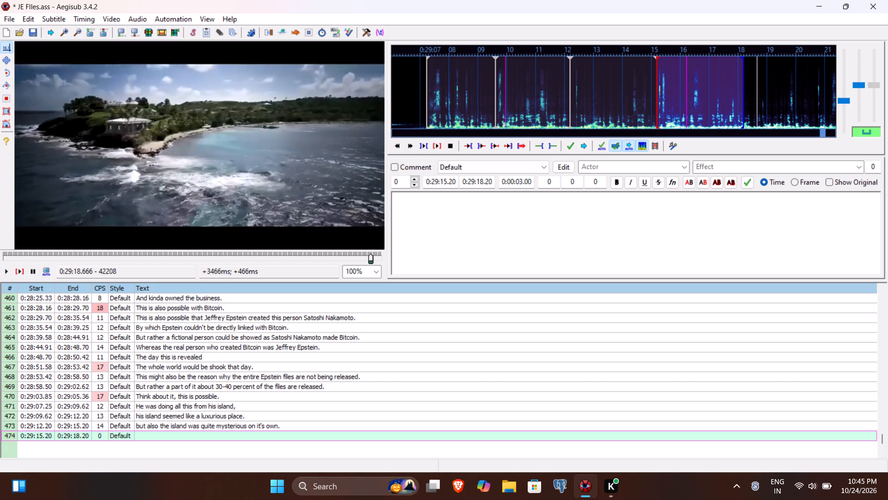
pyautogui.click(486, 182)
pyautogui.write('66')
# Enter "His island seemed like a luxurious vacation place" as line 474's text, replay the line, and commit it.
pyautogui.click(476, 204)
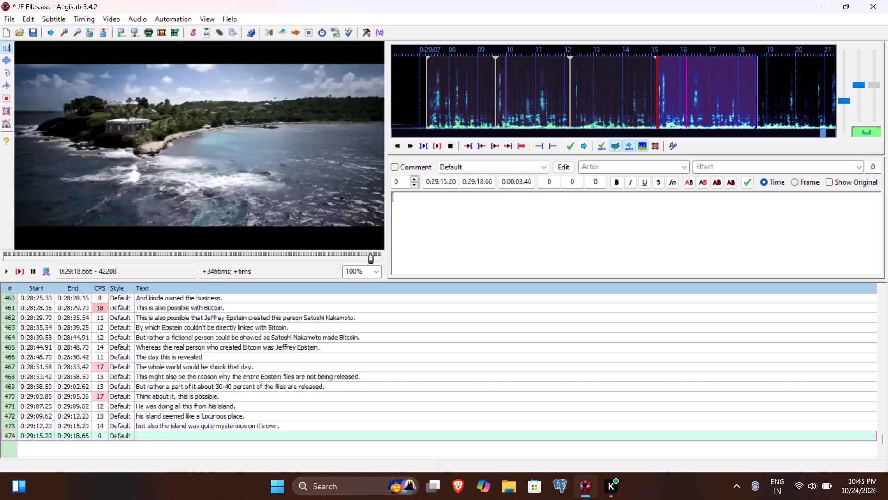
pyautogui.write('His islna')
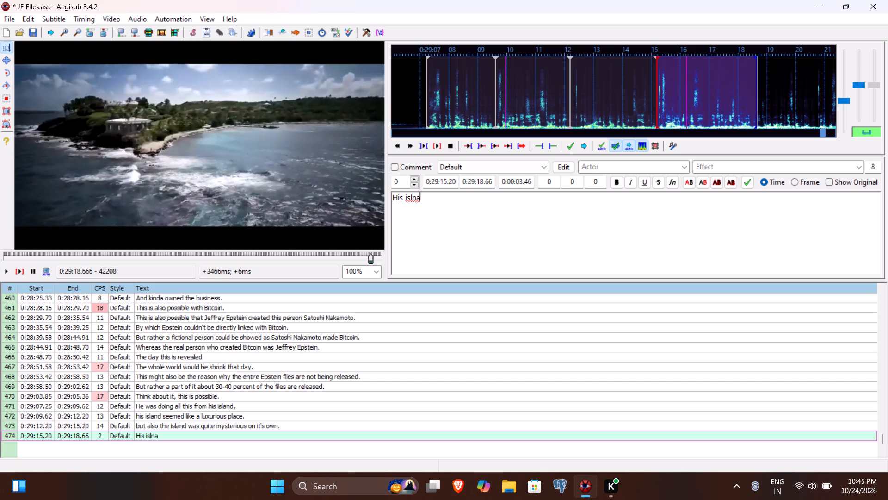
pyautogui.press('BackSpace')
pyautogui.press('BackSpace')
pyautogui.press('BackSpace')
pyautogui.write('land seemed like a')
pyautogui.press('space')
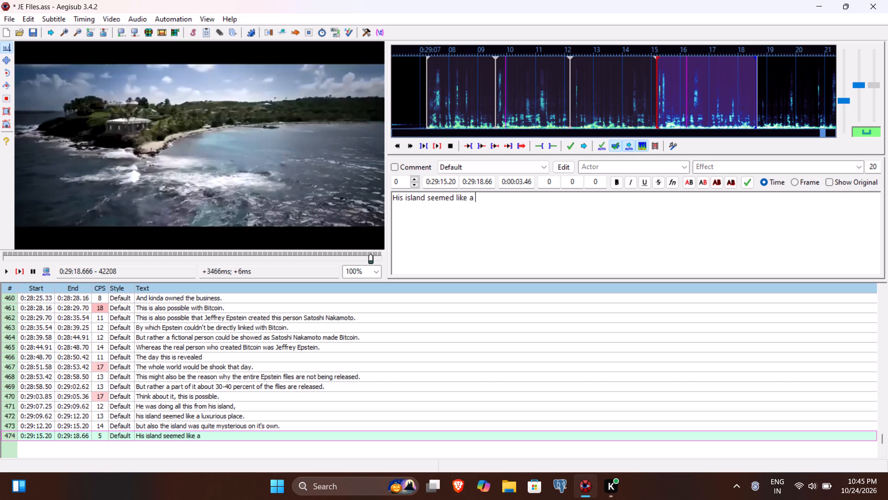
pyautogui.write('luxurioys')
pyautogui.press('space')
pyautogui.press('BackSpace')
pyautogui.press('BackSpace')
pyautogui.press('BackSpace')
pyautogui.write('us vacation place')
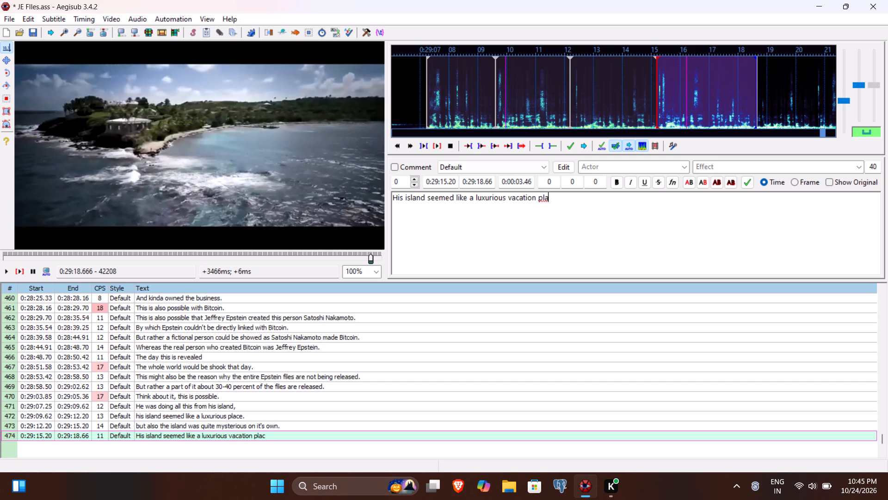
pyautogui.click(24, 269)
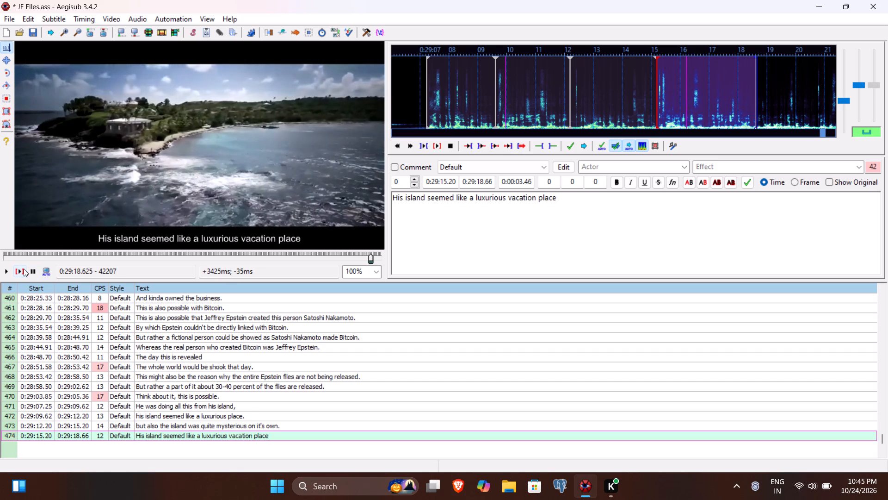
pyautogui.press('Return')
# Play the video through the sentence for line 475 and set the line's end time to 0:29:20.66.
pyautogui.click(24, 269)
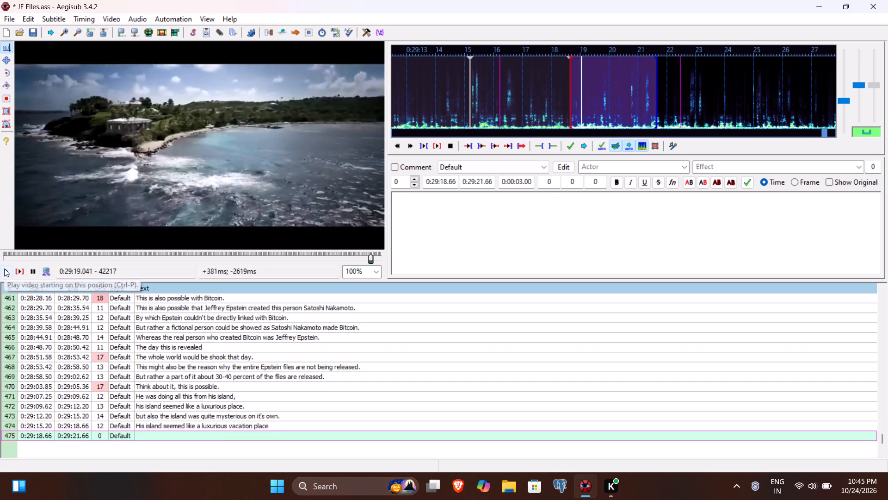
pyautogui.click(4, 269)
pyautogui.doubleClick(4, 269)
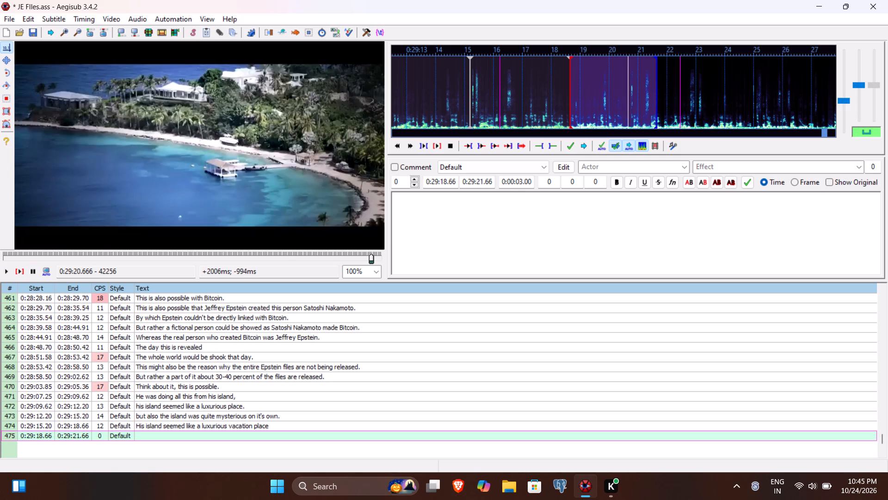
pyautogui.click(477, 180)
pyautogui.write('2066')
# Enter "which was away from the normal world." as line 475's text and commit the line.
pyautogui.click(473, 197)
pyautogui.write('which was away from')
pyautogui.press('space')
pyautogui.write('the normal world.')
pyautogui.press('Return')
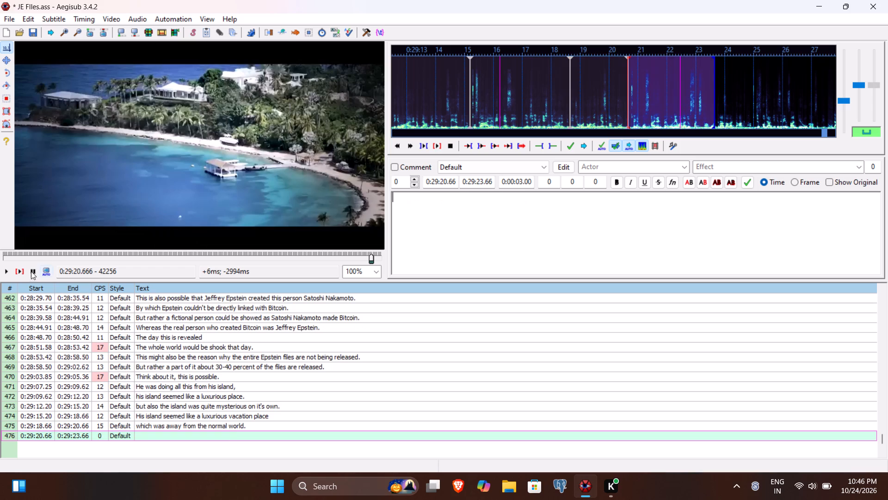
# Play the video through the sentence for line 476 and set the line's end time to 0:29:24.91.
pyautogui.click(23, 269)
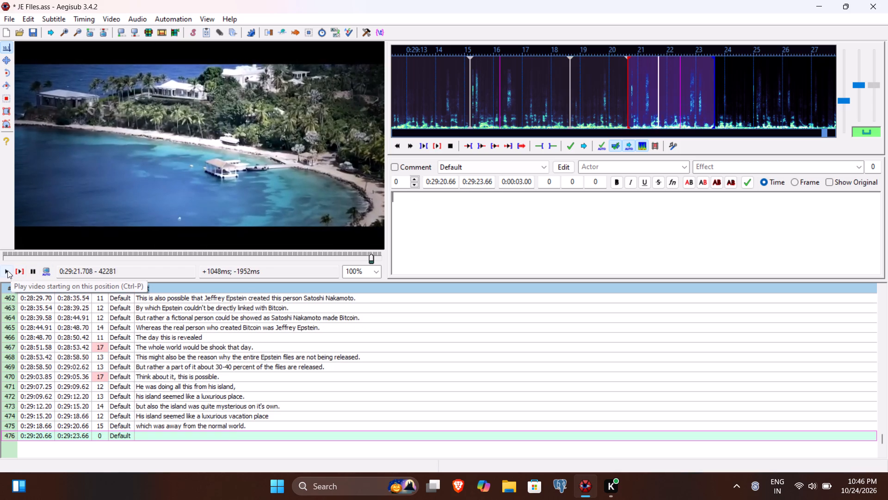
pyautogui.doubleClick(7, 270)
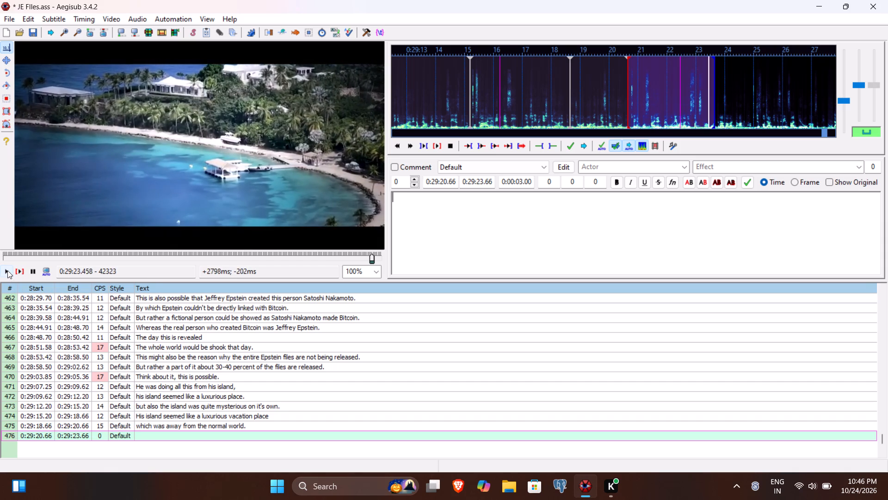
pyautogui.click(7, 270)
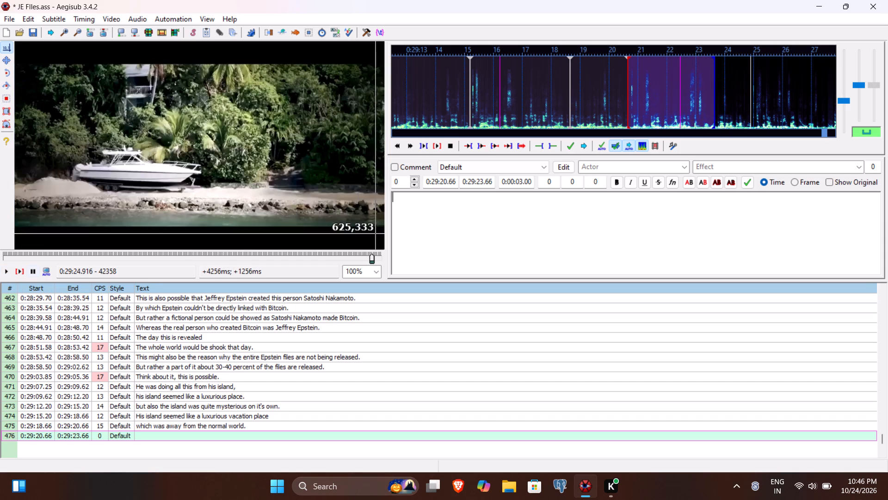
pyautogui.click(480, 184)
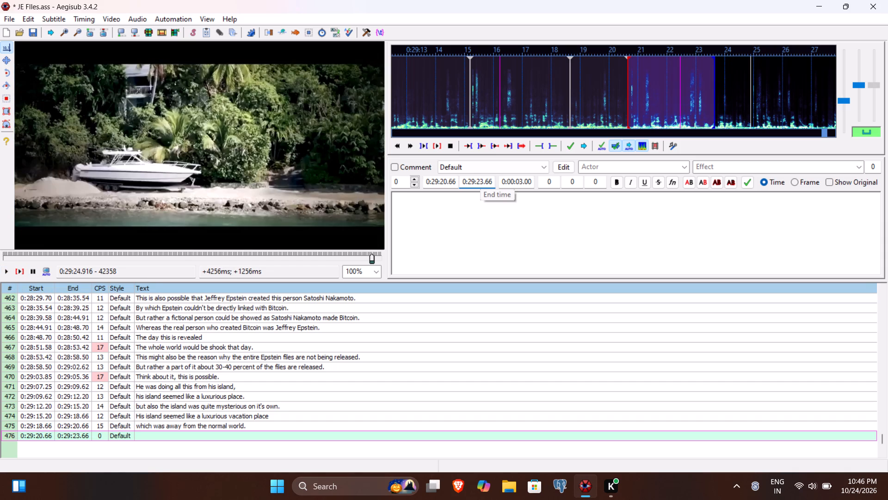
pyautogui.press('4')
pyautogui.write('91')
# Enter "But the things that were happening there were so dark" as line 476's text and commit the line.
pyautogui.click(465, 208)
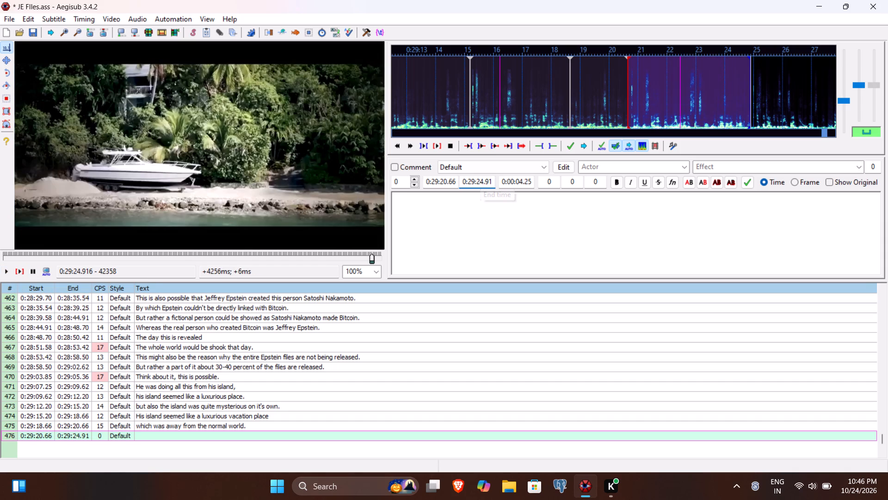
pyautogui.write('But the thigs')
pyautogui.press('BackSpace')
pyautogui.press('BackSpace')
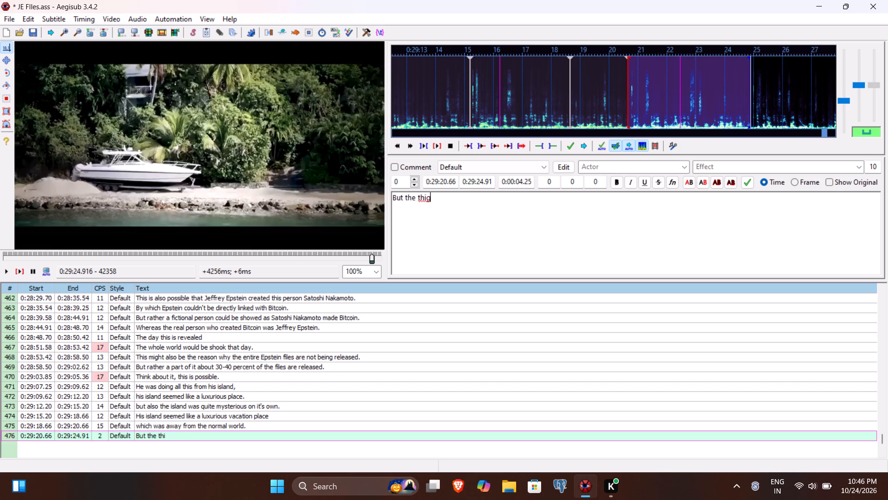
pyautogui.write('ngs w')
pyautogui.press('BackSpace')
pyautogui.write('that were happening there were so dark')
pyautogui.press('Return')
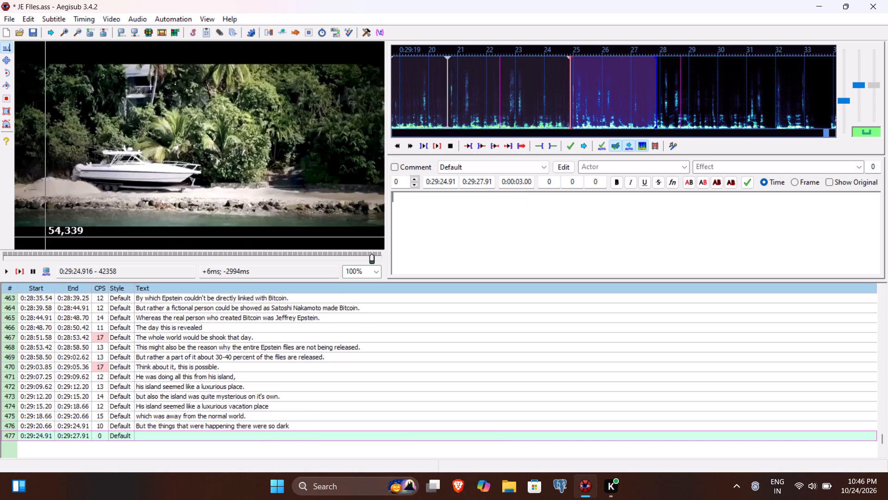
# Play the video through the sentence for line 477 and set the line's end time to 0:29:27.62.
pyautogui.click(17, 267)
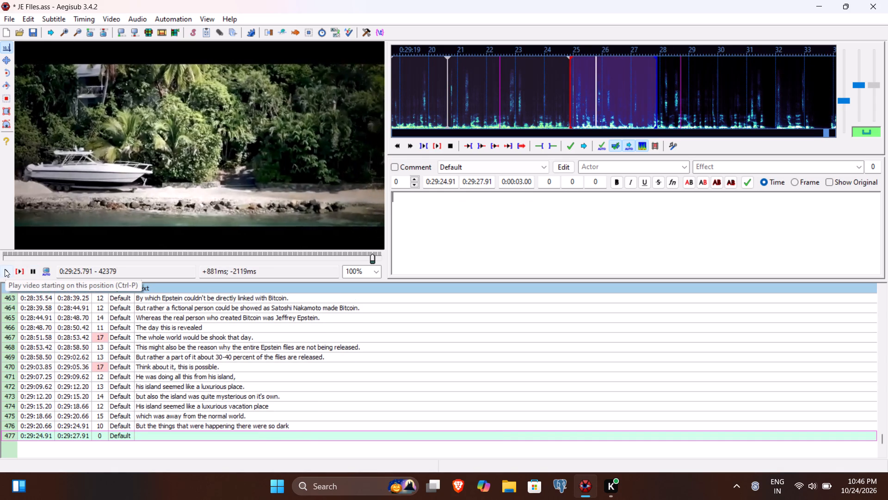
pyautogui.click(5, 269)
pyautogui.doubleClick(5, 269)
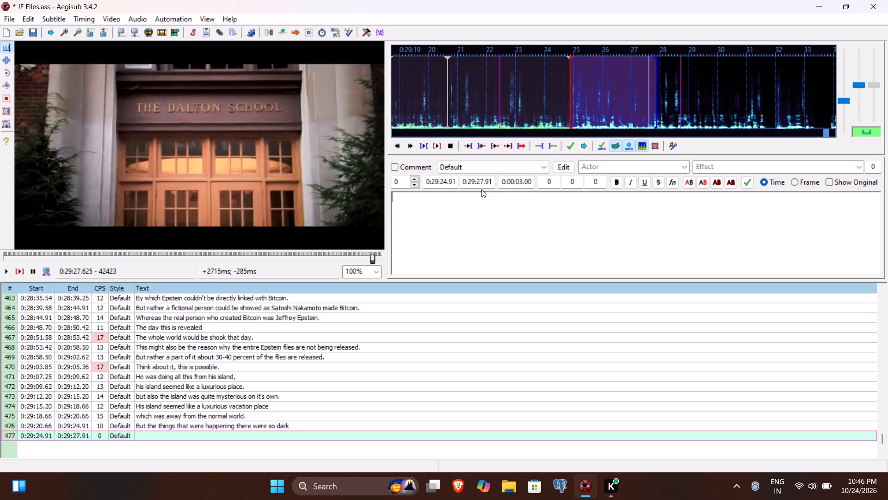
pyautogui.click(484, 184)
pyautogui.write('62')
# Enter "knowing those could make a person's spirit shook." as line 477's text and replay the line.
pyautogui.click(477, 194)
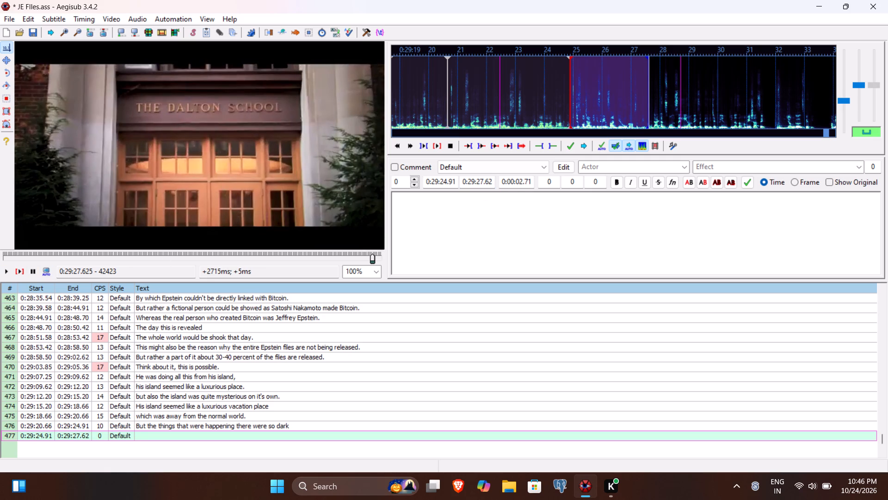
pyautogui.write('knowing those could make a')
pyautogui.press('space')
pyautogui.write("person's spirit shook.")
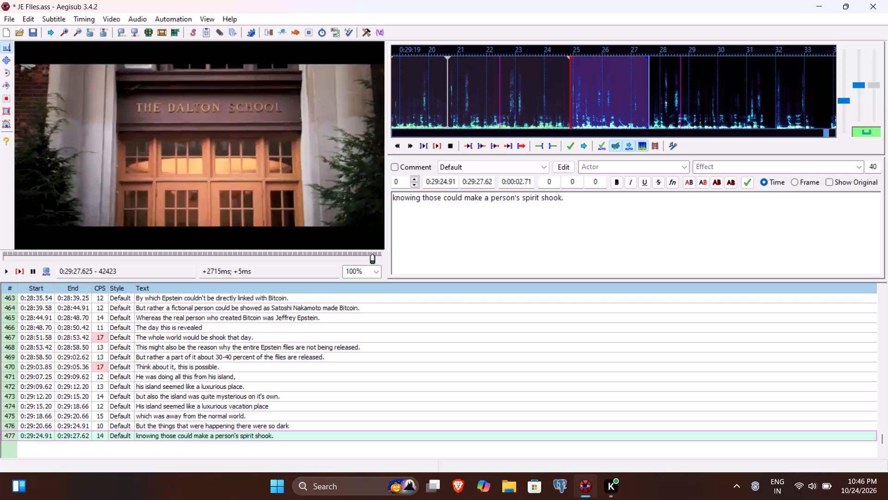
pyautogui.click(24, 270)
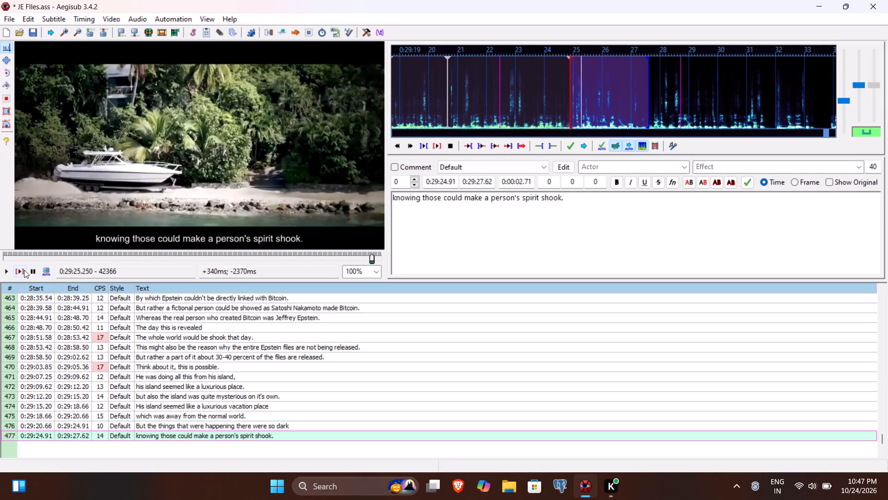
# Save the subtitle file and commit line 477.
pyautogui.hotkey('ctrl', 's')
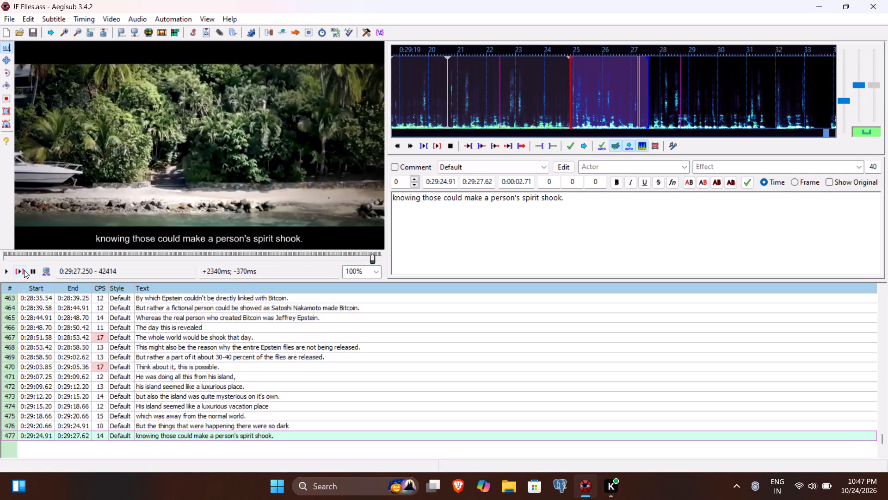
pyautogui.press('Return')
# Play the video through the sentence for line 478 and set the line's end time to 0:29:33.45.
pyautogui.click(24, 270)
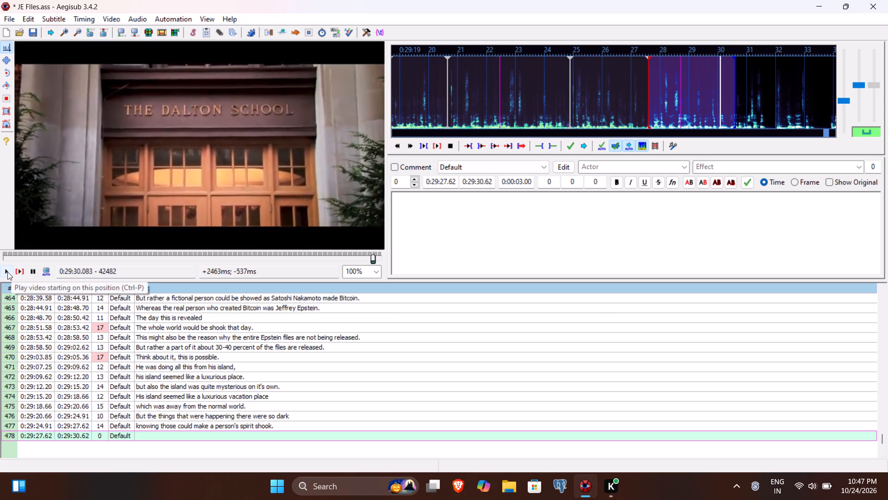
pyautogui.click(7, 272)
pyautogui.doubleClick(7, 272)
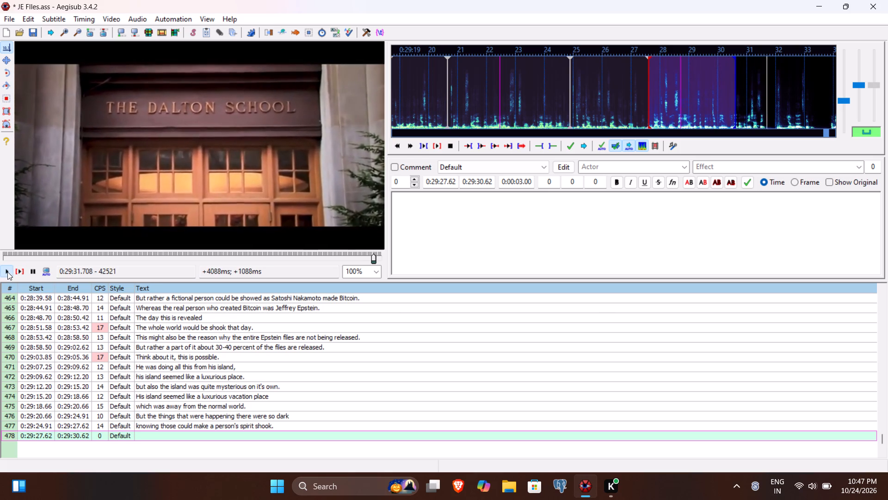
pyautogui.click(7, 272)
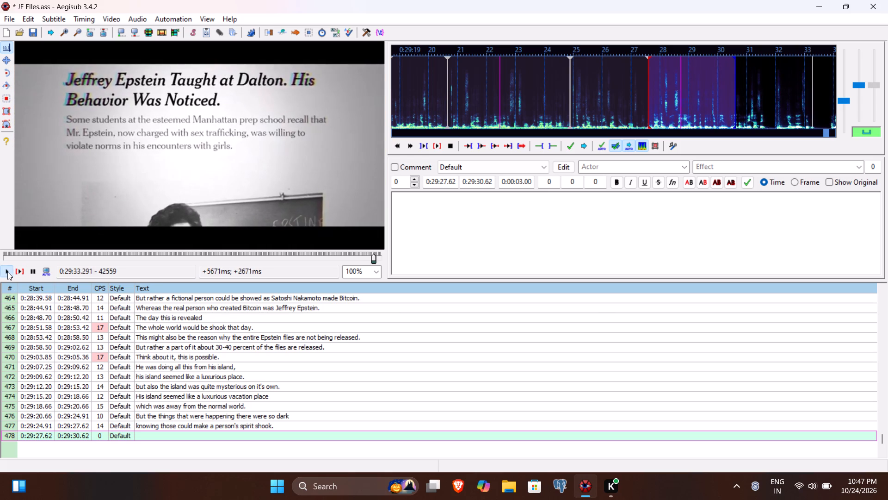
pyautogui.click(480, 181)
pyautogui.press('3')
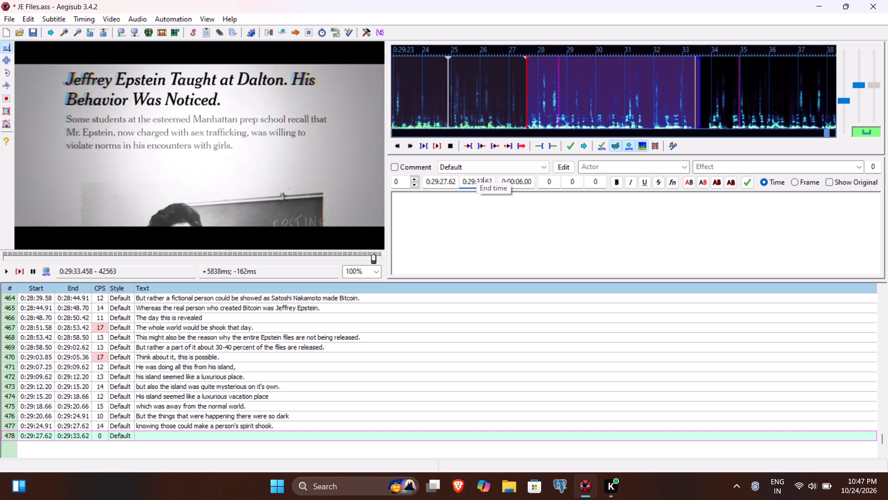
pyautogui.write('45')
# Enter "From The Dalton School we know that Jeffrey had an eye from young girls," as line 478's text and commit it.
pyautogui.click(459, 218)
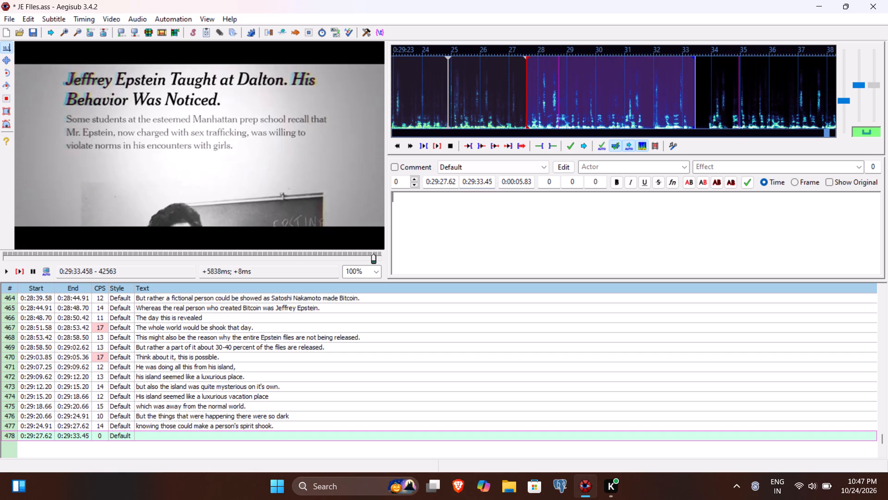
pyautogui.write('From t')
pyautogui.press('BackSpace')
pyautogui.write('The Dalton Schho')
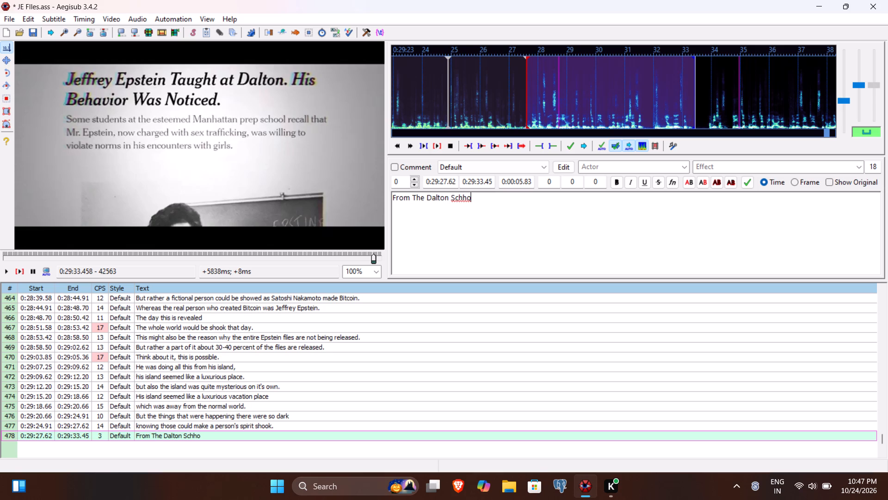
pyautogui.press('BackSpace')
pyautogui.press('BackSpace')
pyautogui.write('ool we ko')
pyautogui.press('BackSpace')
pyautogui.write('now that je')
pyautogui.press('BackSpace')
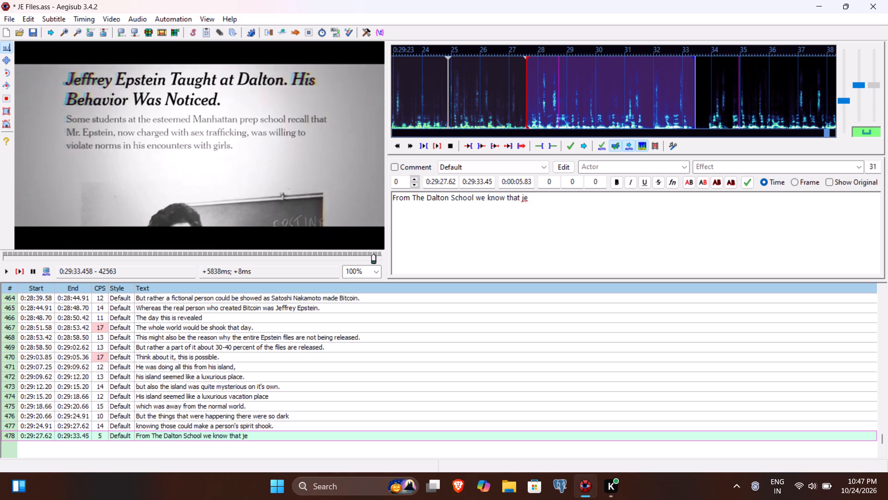
pyautogui.press('BackSpace')
pyautogui.write('Jeffrey had an id')
pyautogui.press('BackSpace')
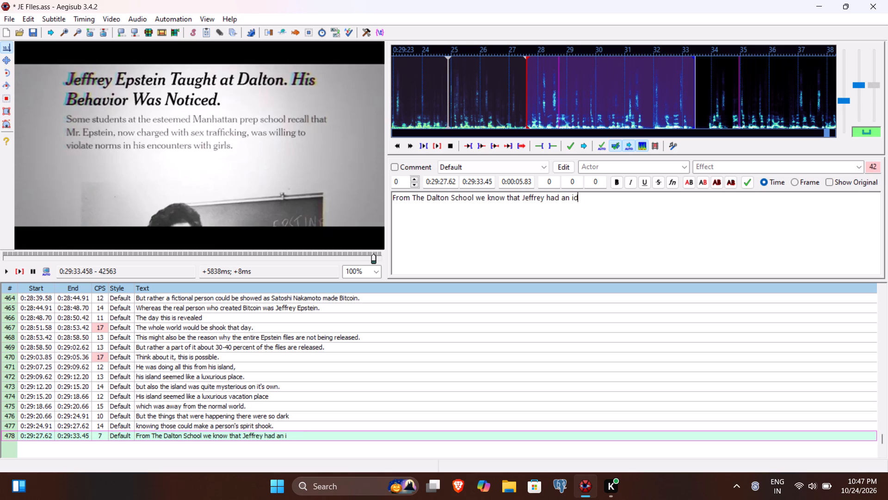
pyautogui.press('BackSpace')
pyautogui.write('eye from young gitls')
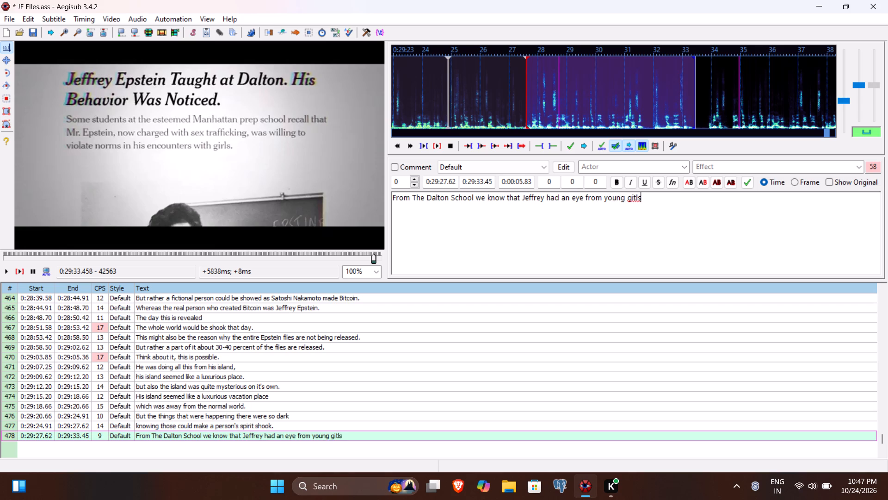
pyautogui.press('BackSpace')
pyautogui.press('BackSpace')
pyautogui.press('BackSpace')
pyautogui.write('rls,')
pyautogui.press('Return')
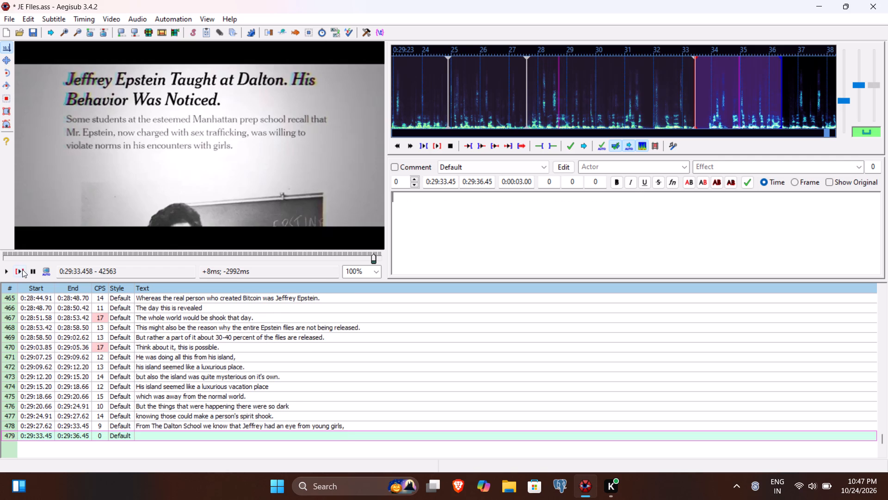
# Play the video through line 479's speech and set the line's start time to 0:29:33.88 and end time to 0:29:34.66.
pyautogui.click(22, 269)
pyautogui.click(8, 268)
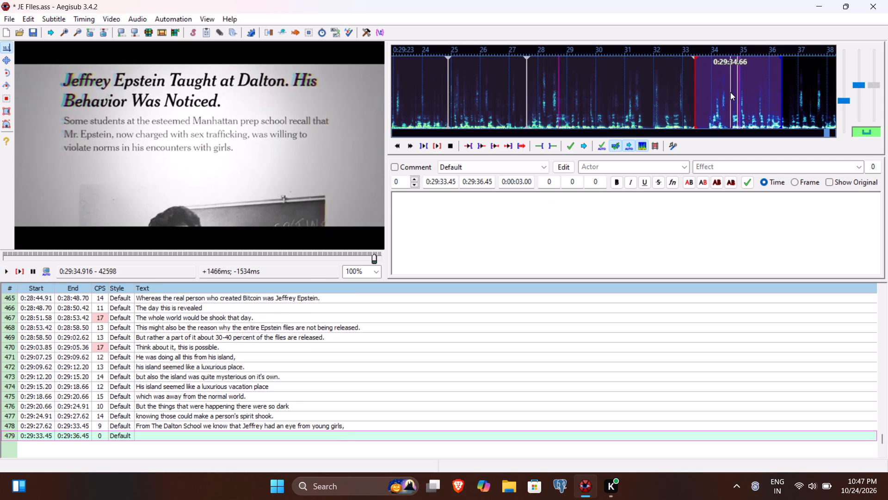
pyautogui.click(480, 180)
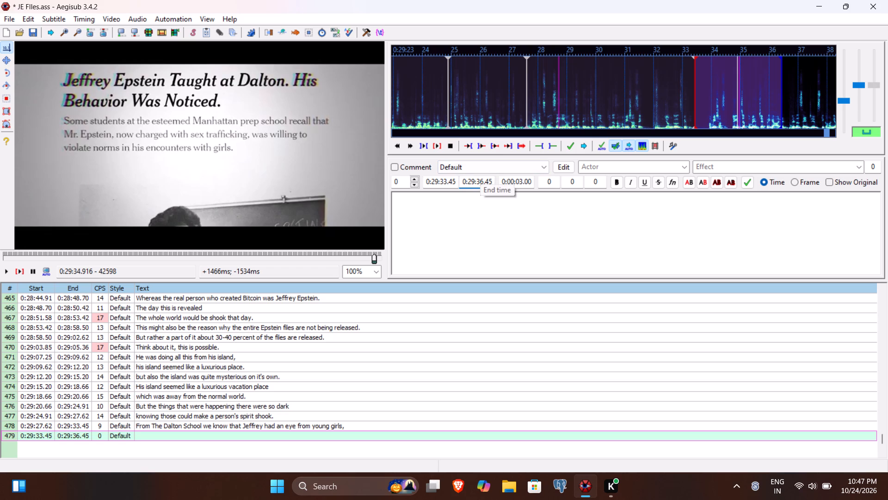
pyautogui.press('3')
pyautogui.press('BackSpace')
pyautogui.write('455')
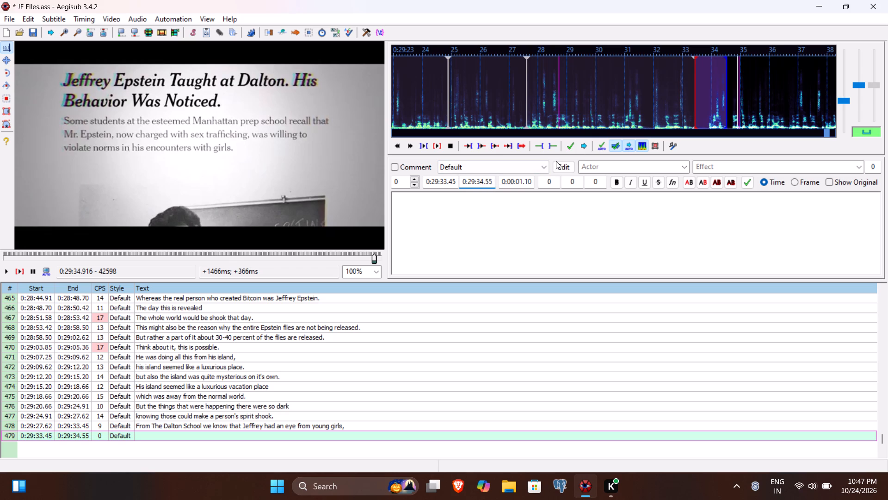
pyautogui.press('BackSpace')
pyautogui.press('BackSpace')
pyautogui.write('66')
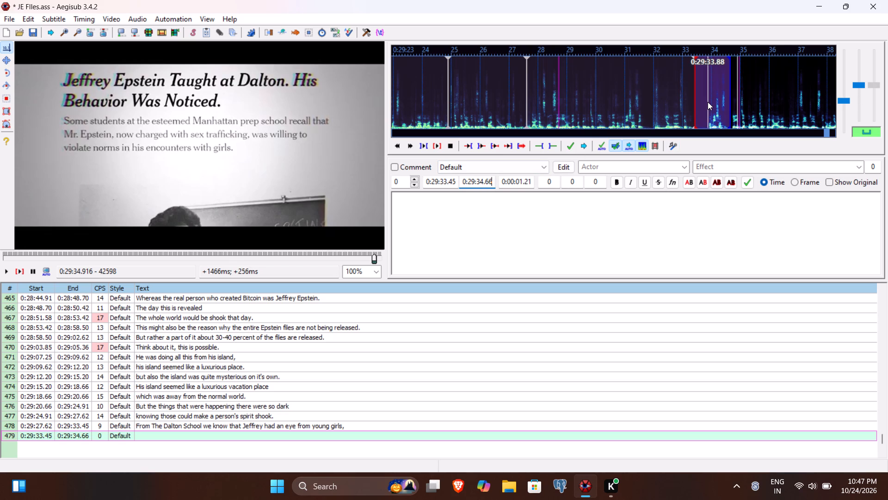
pyautogui.click(449, 181)
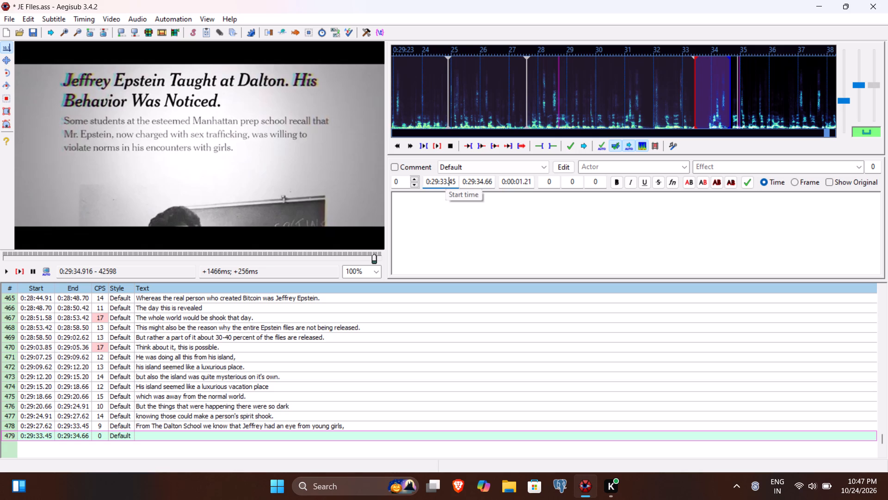
pyautogui.write('88')
# Enter "always." as line 479's text and commit the line.
pyautogui.click(431, 232)
pyautogui.write('always.')
pyautogui.press('Return')
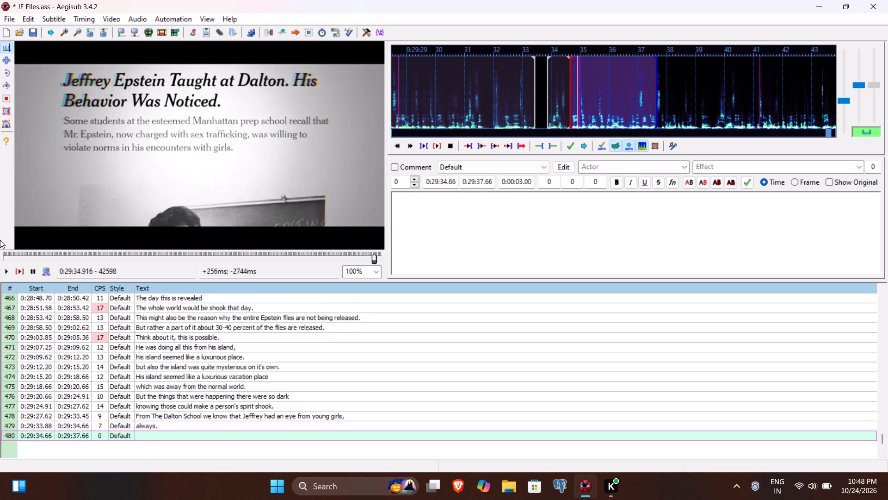
# Play the video through the sentence for line 480 and set the line's end time to 0:29:39.16.
pyautogui.click(17, 270)
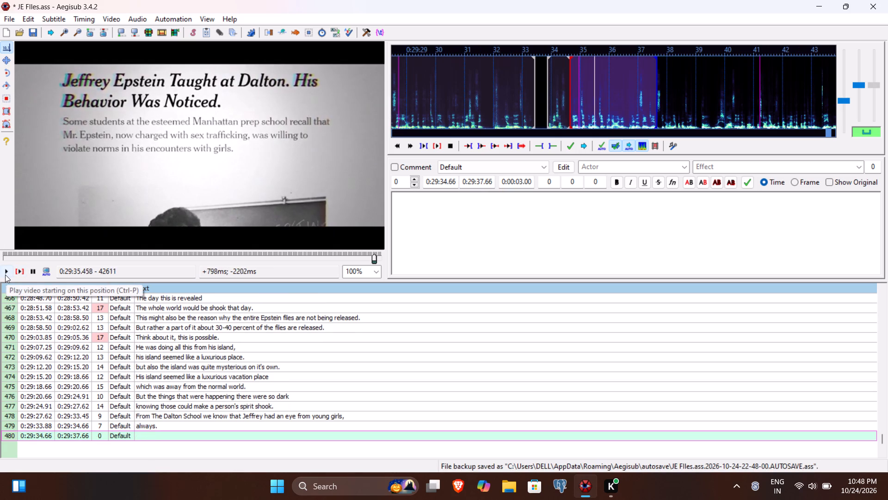
pyautogui.click(5, 275)
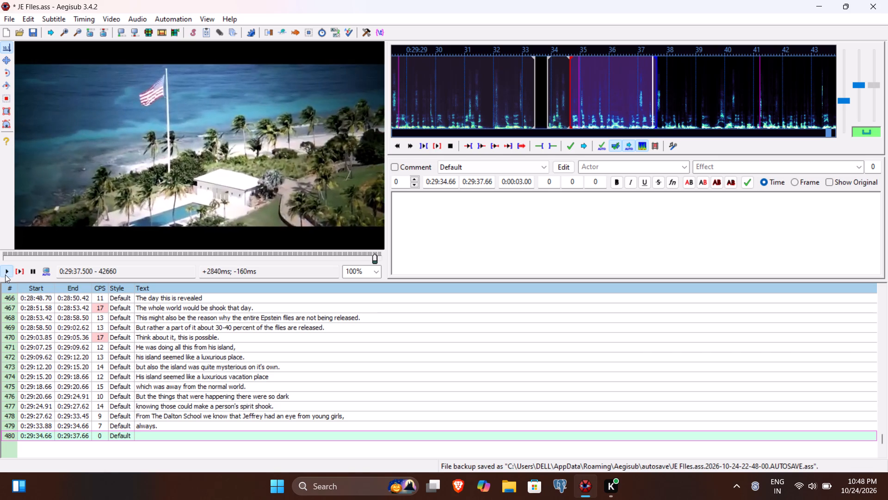
pyautogui.click(5, 275)
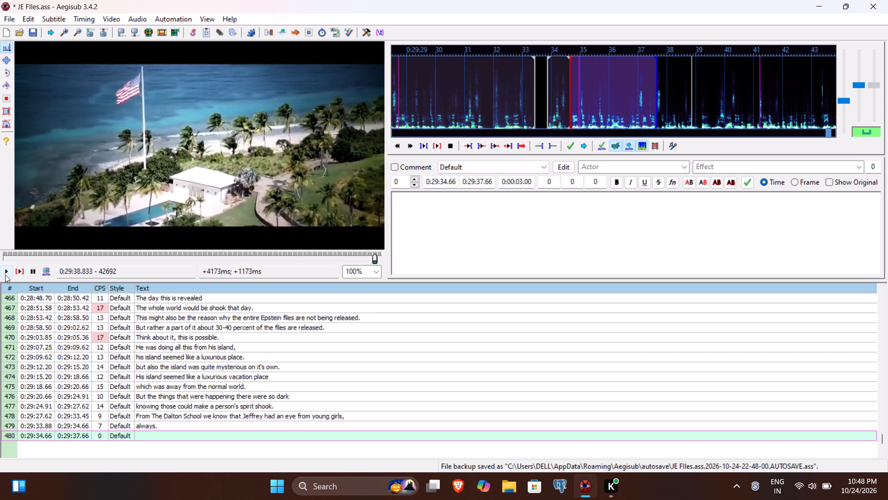
pyautogui.click(5, 275)
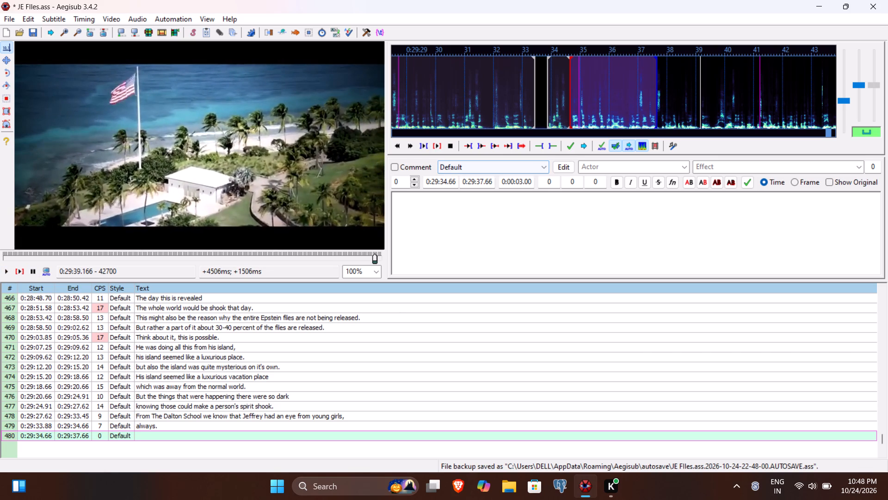
pyautogui.click(481, 178)
pyautogui.press('9')
pyautogui.write('16')
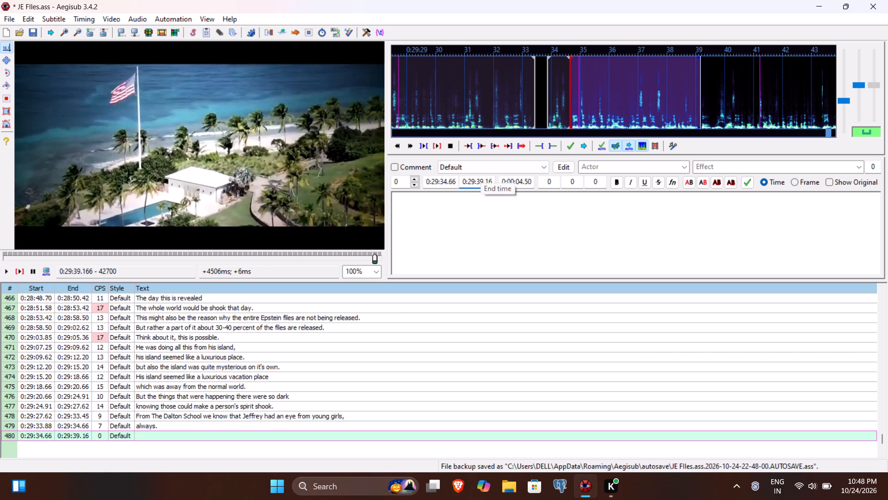
# Enter "But when you will get to know the stories from Little Saint James" as line 480's text, replaying it, and commit the line.
pyautogui.click(425, 234)
pyautogui.write('But when o')
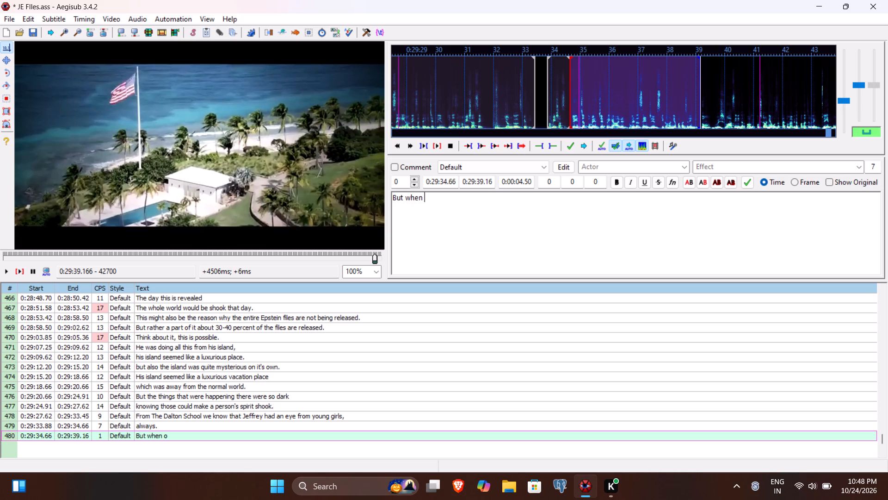
pyautogui.press('BackSpace')
pyautogui.write('you will get to know the stories f')
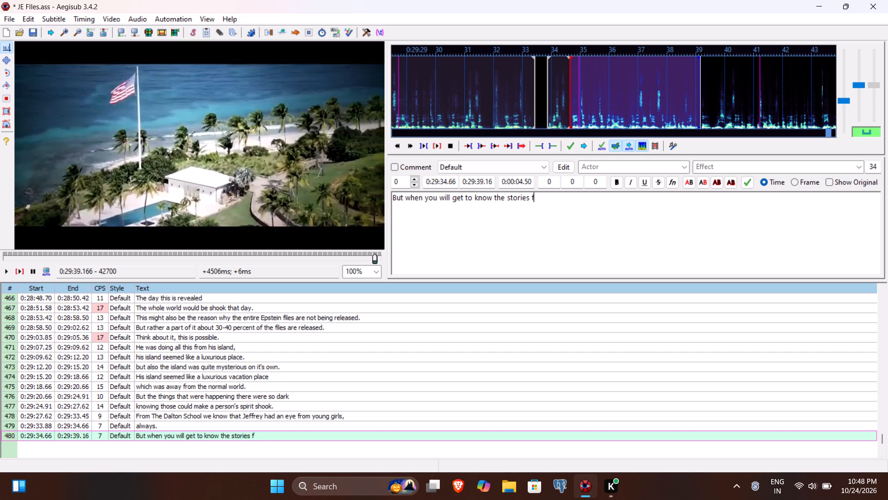
pyautogui.write('orm')
pyautogui.press('space')
pyautogui.press('BackSpace')
pyautogui.press('BackSpace')
pyautogui.press('BackSpace')
pyautogui.press('BackSpace')
pyautogui.write('rom')
pyautogui.press('space')
pyautogui.click(20, 270)
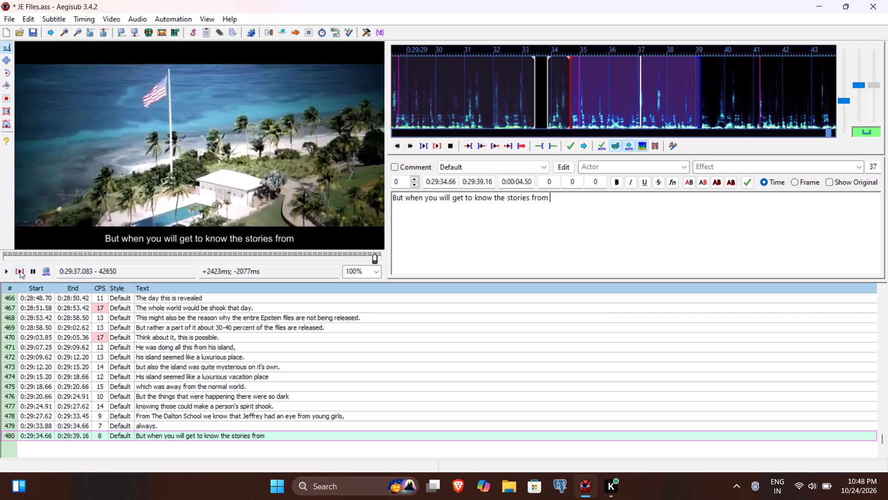
pyautogui.hotkey('shift', 'l')
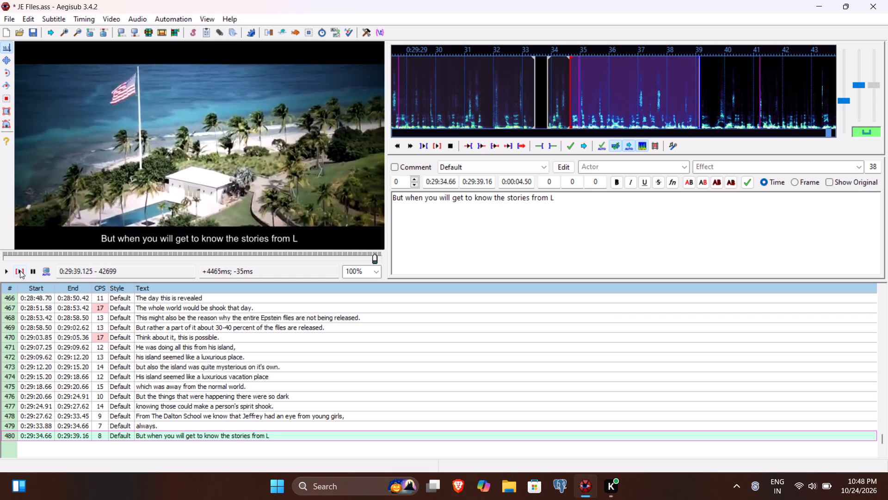
pyautogui.write('ittle Saint James')
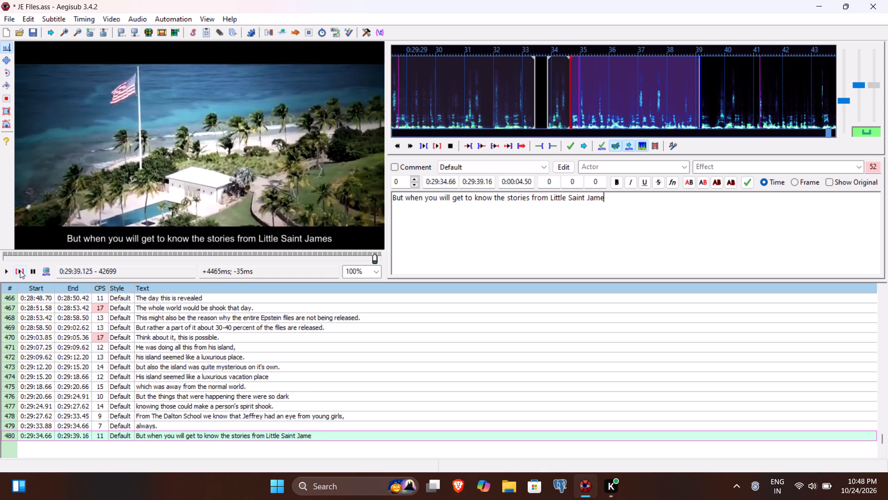
pyautogui.press('Return')
# Play the video through the sentence for line 481 and set the line's end time to 0:29:41.04.
pyautogui.click(20, 270)
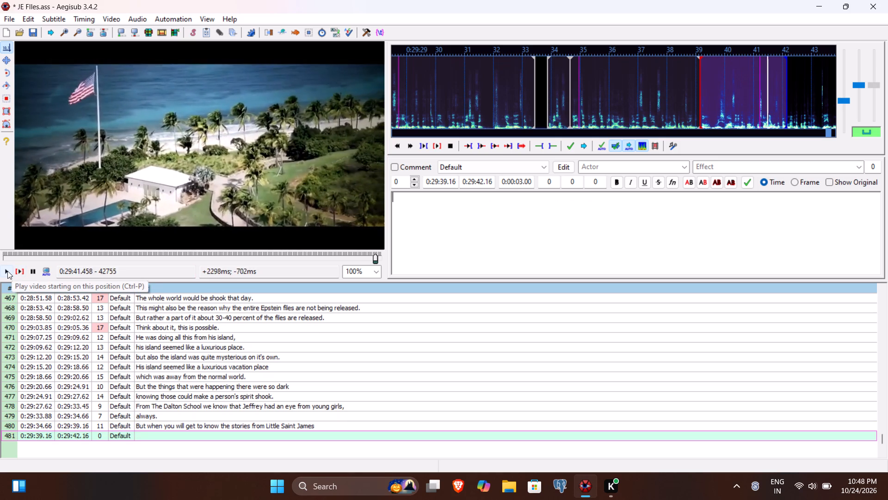
pyautogui.click(7, 271)
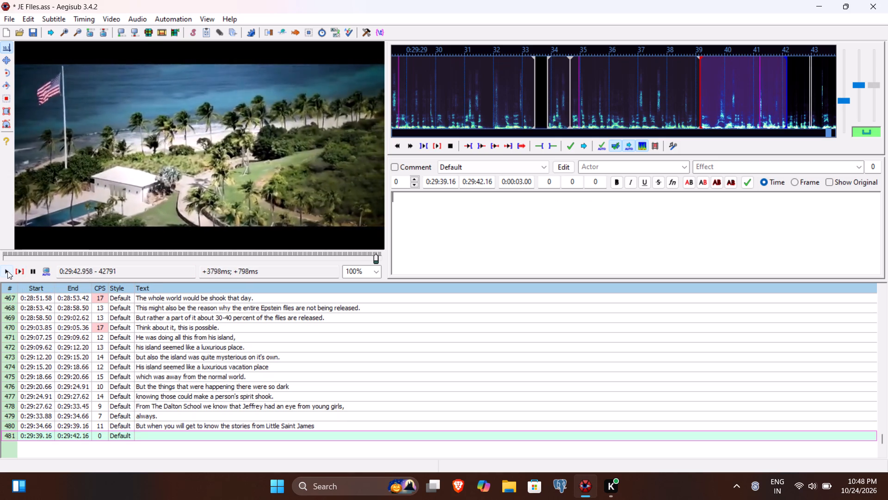
pyautogui.click(7, 271)
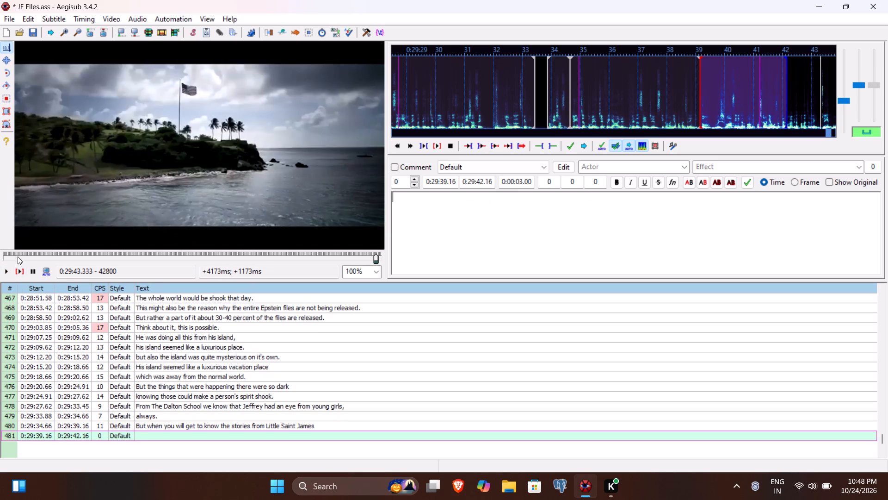
pyautogui.click(18, 272)
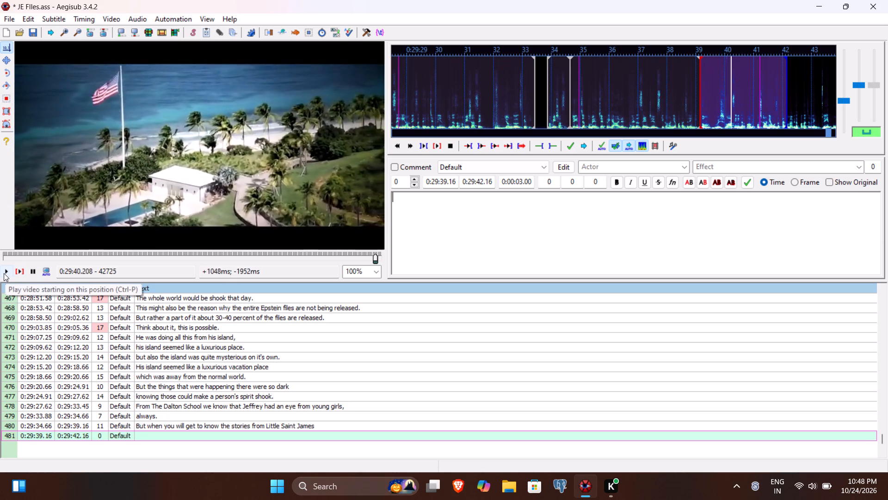
pyautogui.click(4, 273)
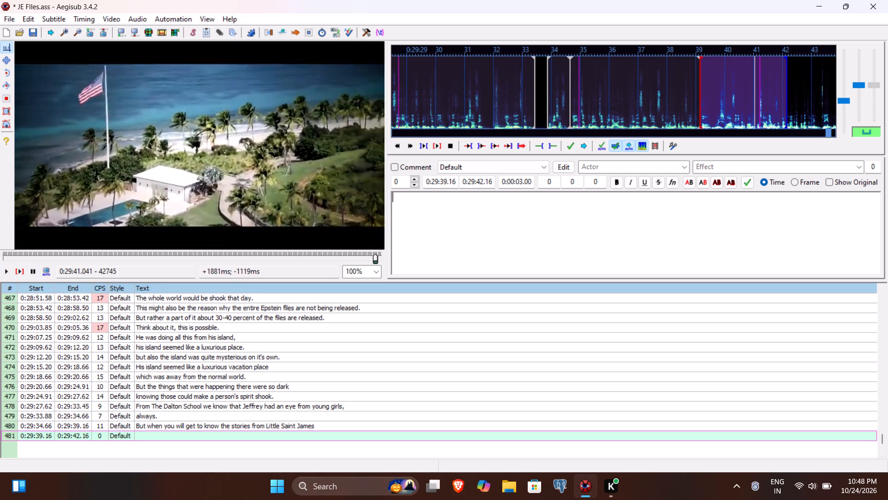
pyautogui.click(479, 182)
pyautogui.write('103')
pyautogui.press('BackSpace')
pyautogui.press('4')
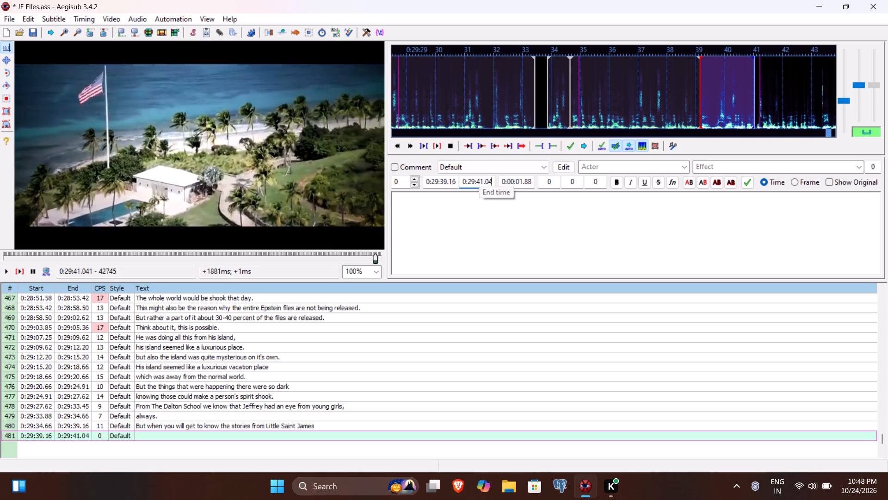
# Enter "you won't believe them." as line 481's text and commit the line.
pyautogui.click(460, 228)
pyautogui.write("you won't believe h")
pyautogui.press('BackSpace')
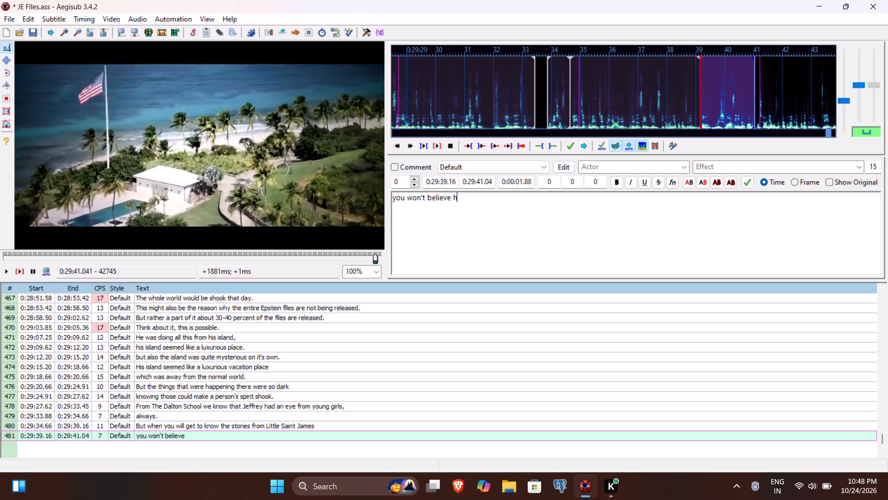
pyautogui.write('them.')
pyautogui.press('Return')
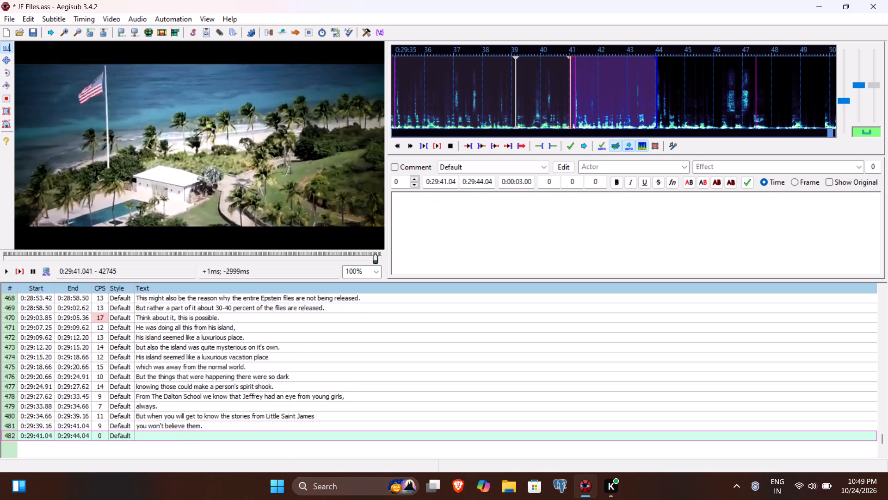
# Enter "You might have heard some of the stories." as line 482's text, set its end time to 0:29:43.25 and commit the line.
pyautogui.write('You might have heard some of the stories')
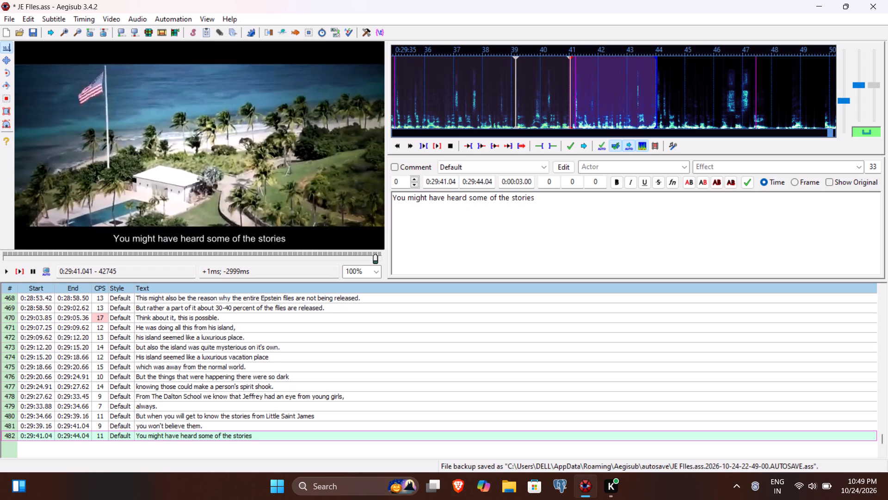
pyautogui.write('.')
pyautogui.click(18, 269)
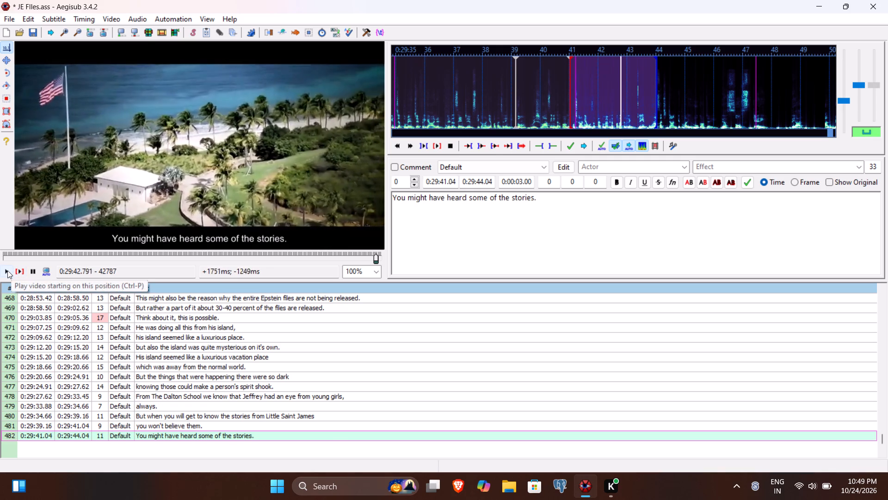
pyautogui.click(7, 270)
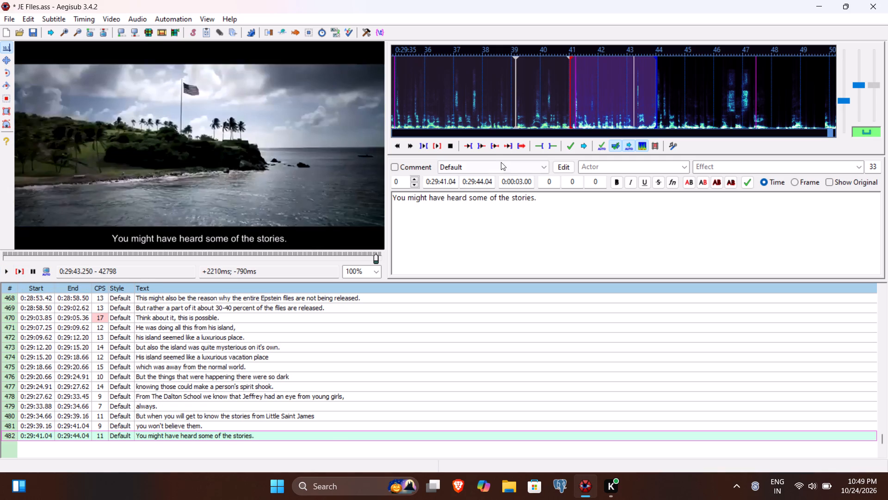
pyautogui.click(478, 181)
pyautogui.write('325')
pyautogui.click(603, 228)
pyautogui.press('Return')
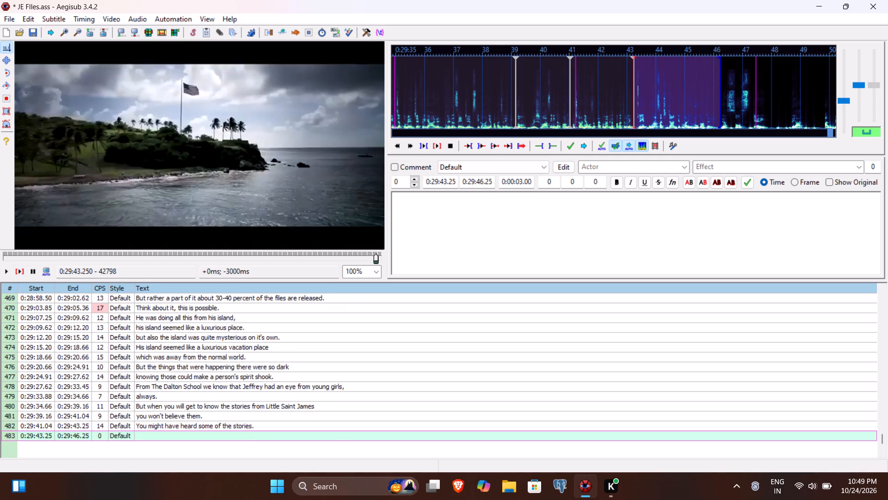
# Play line 483's segment, enter "But knowing the whole truth you will be shaken to your core." as its text and commit the line.
pyautogui.click(20, 268)
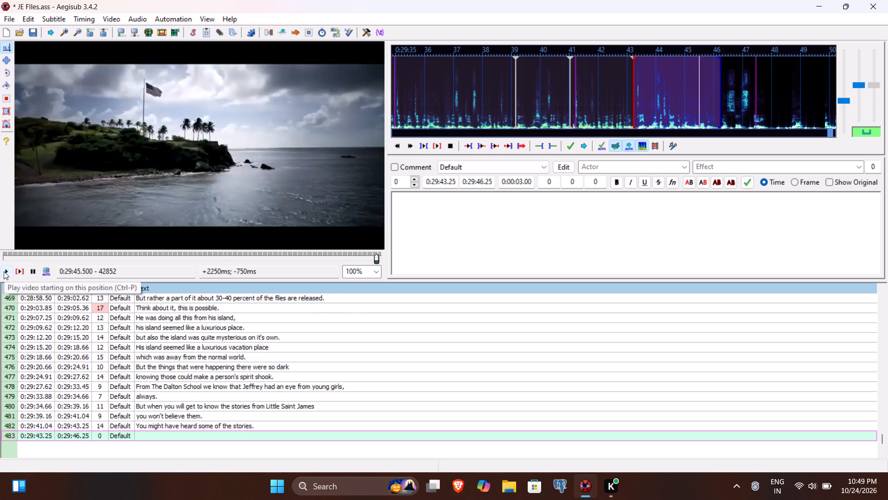
pyautogui.write('But knowing the whole tu')
pyautogui.press('BackSpace')
pyautogui.write('ruth')
pyautogui.press('space')
pyautogui.write('you')
pyautogui.press('space')
pyautogui.press('i')
pyautogui.press('BackSpace')
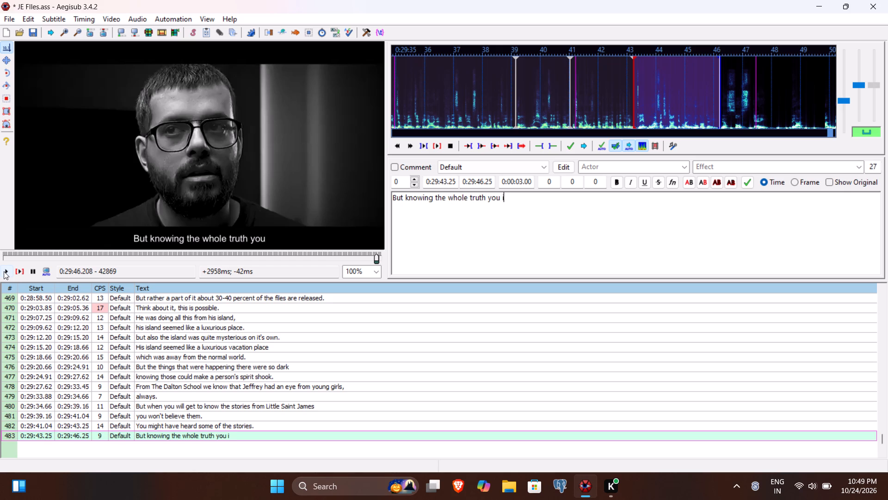
pyautogui.write('will be shakedn')
pyautogui.press('BackSpace')
pyautogui.press('BackSpace')
pyautogui.write('n to')
pyautogui.press('space')
pyautogui.write('your core.')
pyautogui.press('Return')
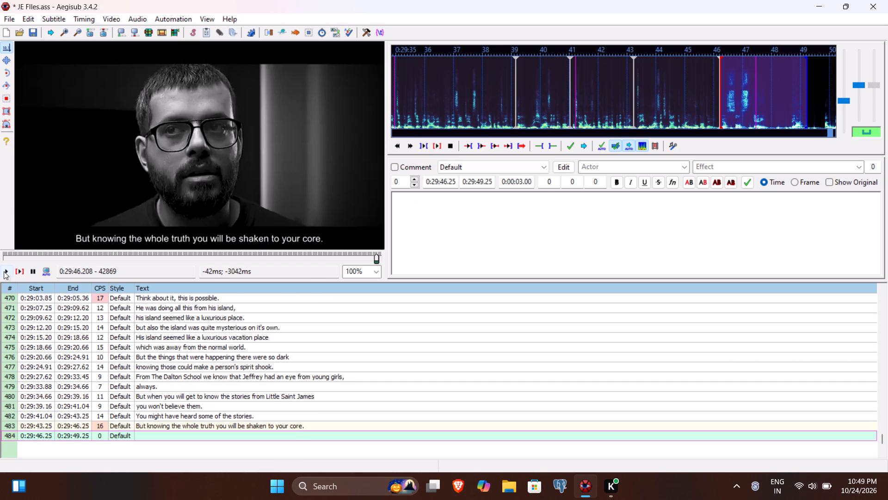
# Play the video through the sentence for line 484 and set the line's end time to 0:29:47.91.
pyautogui.click(22, 271)
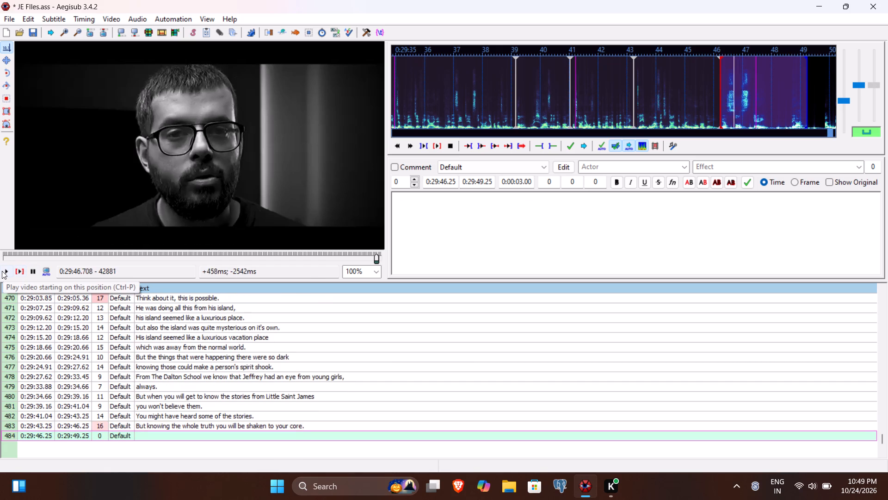
pyautogui.click(2, 270)
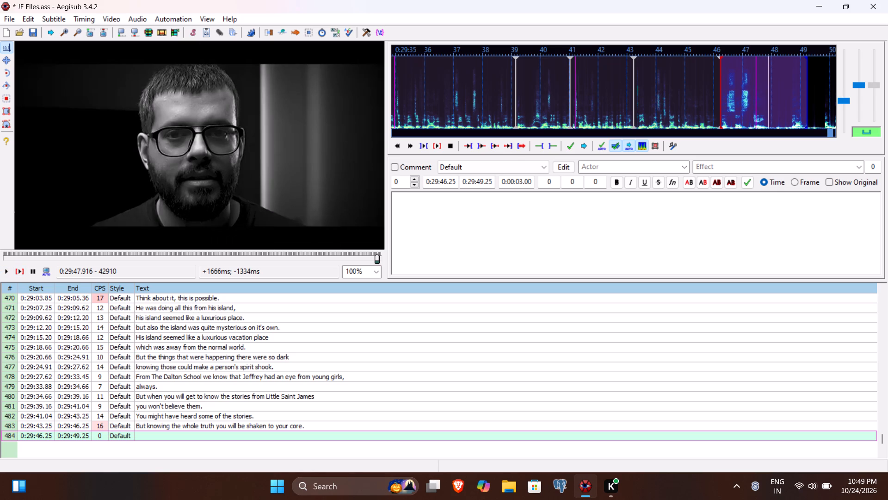
pyautogui.click(480, 180)
pyautogui.press('7')
pyautogui.write('91')
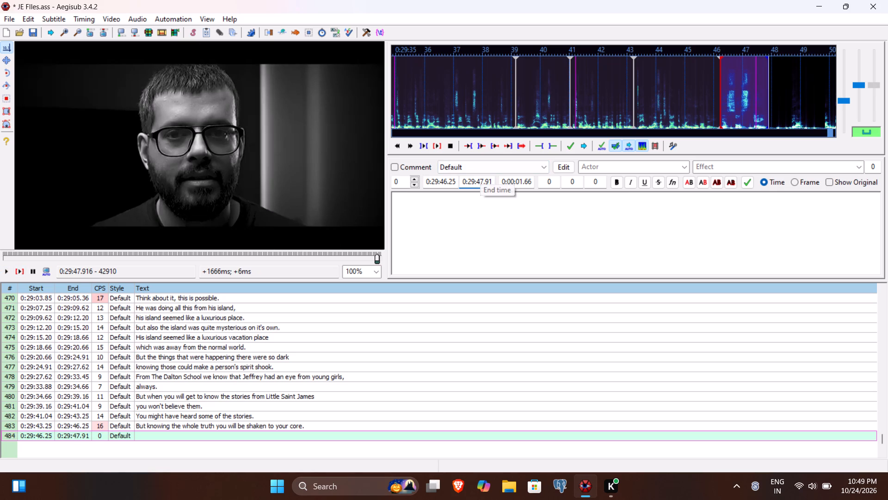
# Enter "They are so scary," as line 484's text and commit the line.
pyautogui.click(446, 239)
pyautogui.write('They are so scary')
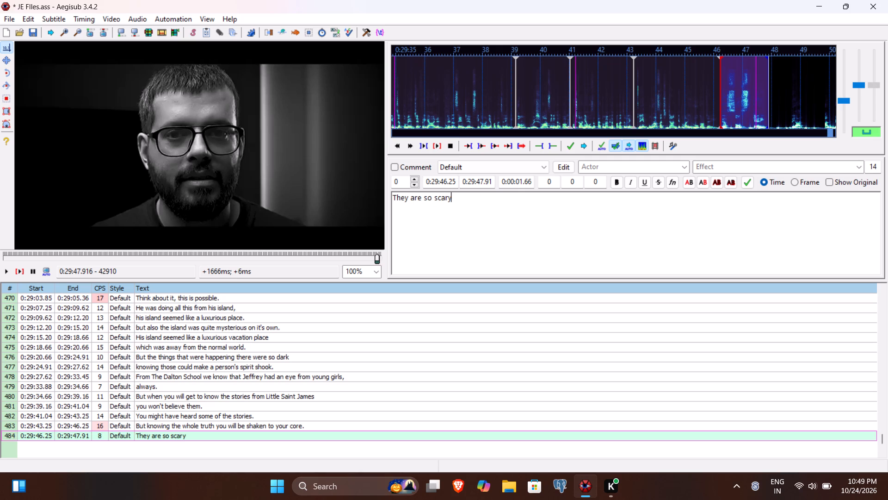
pyautogui.press(',')
pyautogui.press('Return')
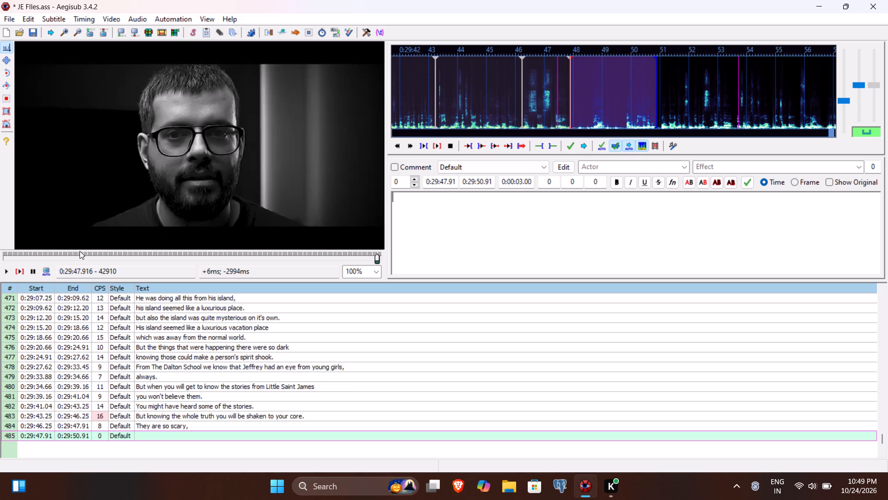
# Play line 485's segment and enter "they are unbelievable" as its text.
pyautogui.click(26, 268)
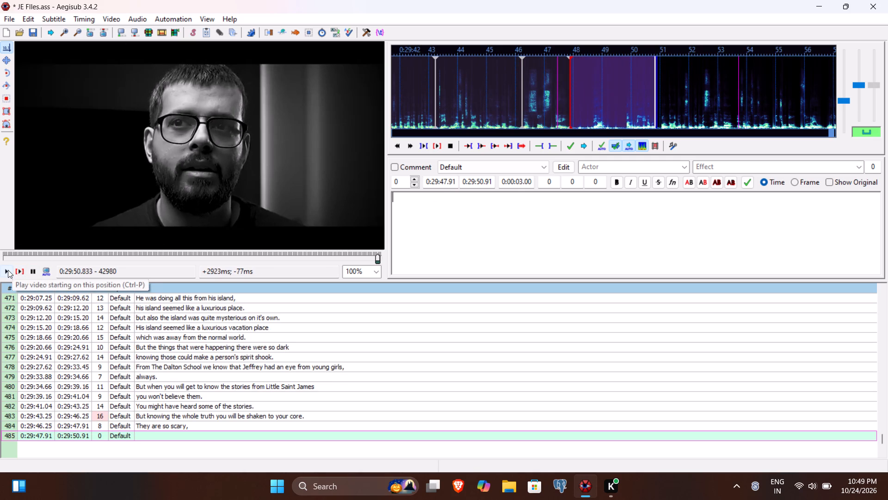
pyautogui.hotkey('shift', 't')
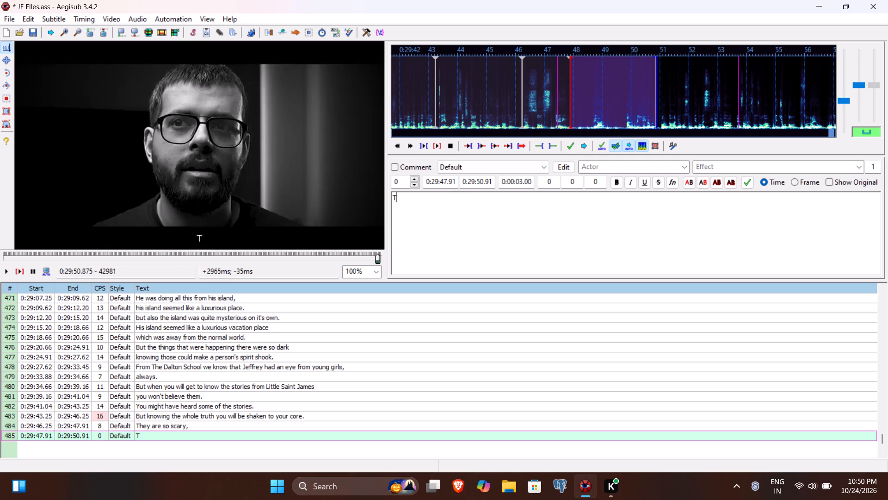
pyautogui.press('BackSpace')
pyautogui.write('they are unbelieav')
pyautogui.press('a')
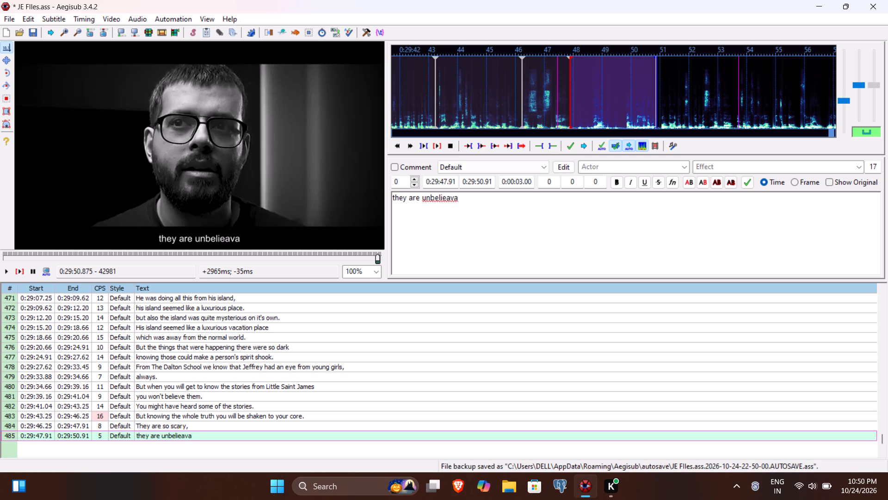
pyautogui.press('BackSpace')
pyautogui.press('BackSpace')
pyautogui.press('BackSpace')
pyautogui.write('ea')
pyautogui.press('BackSpace')
pyautogui.press('BackSpace')
pyautogui.write('va')
pyautogui.press('BackSpace')
pyautogui.write('eable')
pyautogui.press('BackSpace')
pyautogui.press('BackSpace')
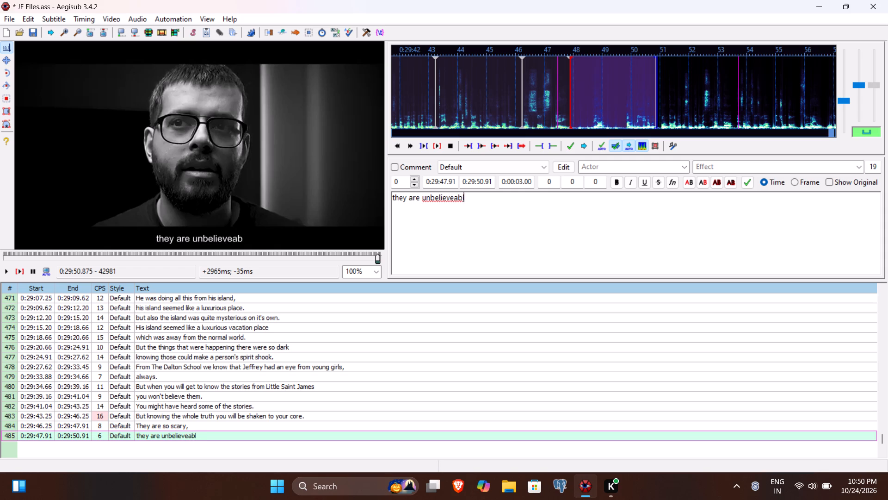
pyautogui.press('BackSpace')
pyautogui.press('BackSpace')
pyautogui.press('BackSpace')
pyautogui.write('able')
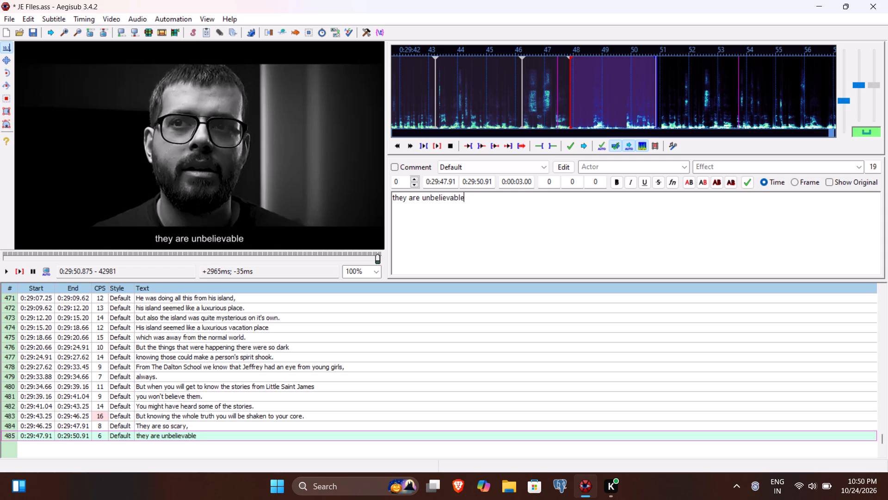
# Replay line 485, set its start time to 0:29:48.40, check the new timing and commit the line.
pyautogui.click(20, 269)
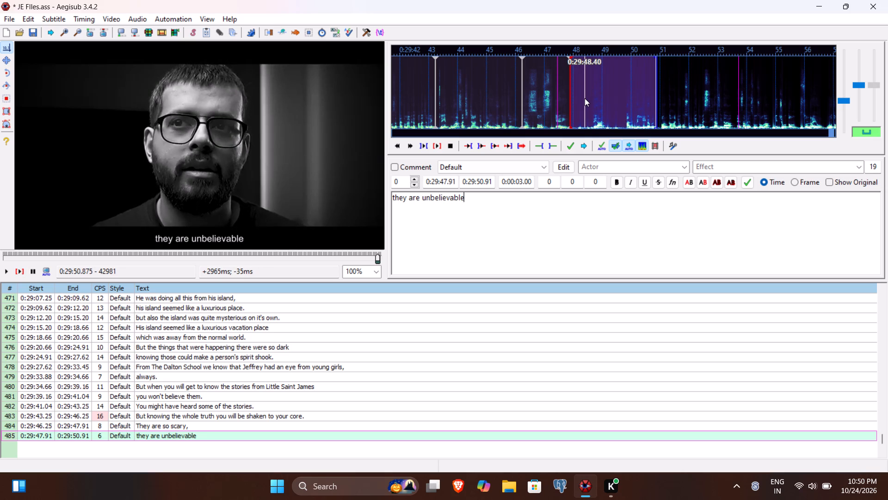
pyautogui.click(440, 181)
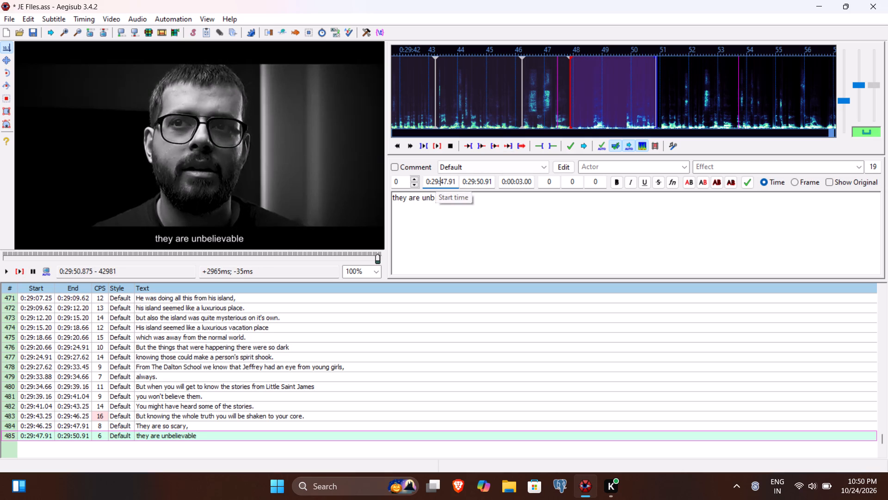
pyautogui.write('48')
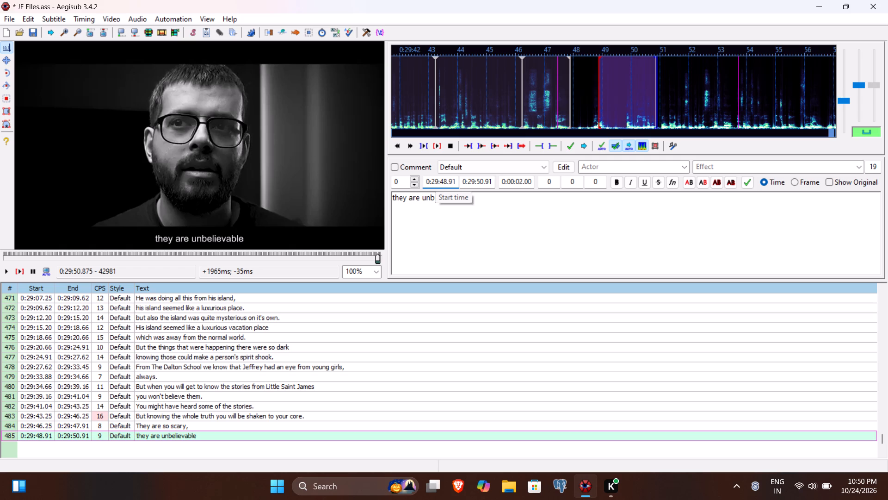
pyautogui.write('40')
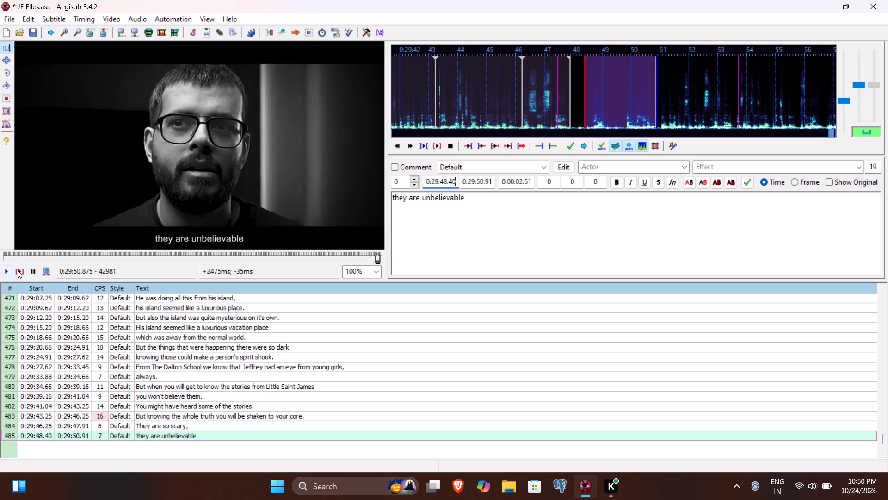
pyautogui.click(18, 270)
pyautogui.click(457, 244)
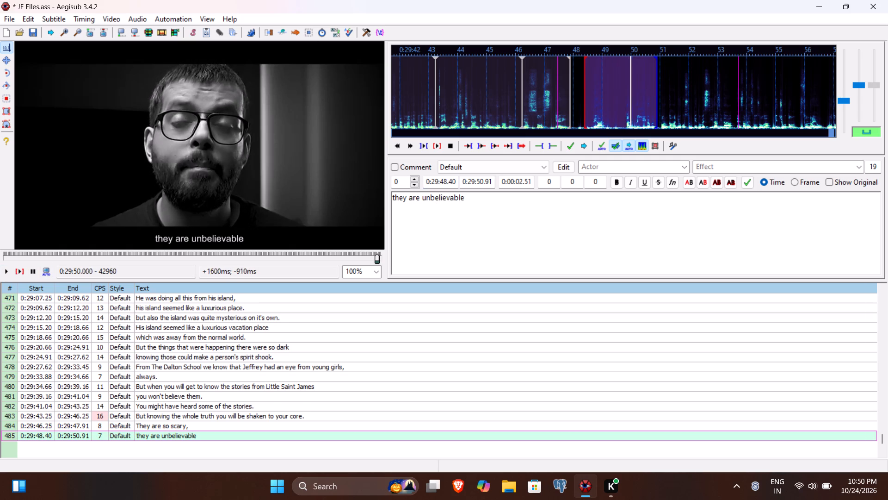
pyautogui.press('Return')
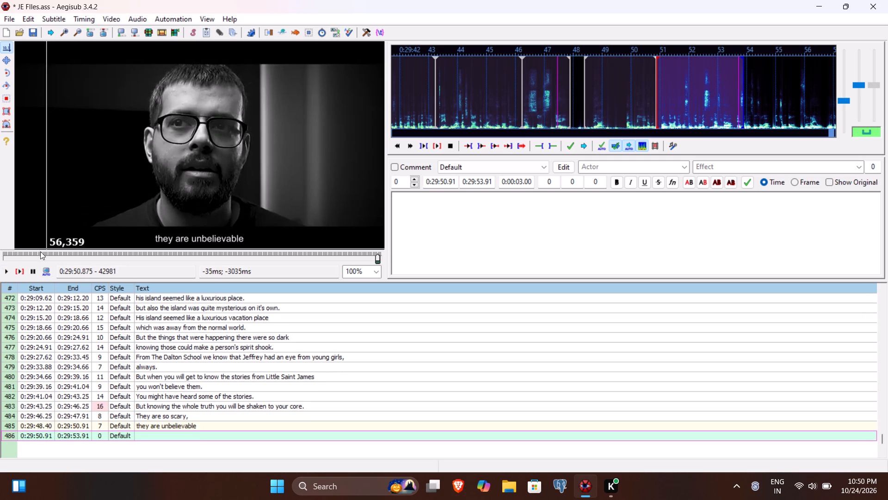
# Play the video through the sentence for line 486 and set the line's end time to 0:29:54.87.
pyautogui.click(16, 274)
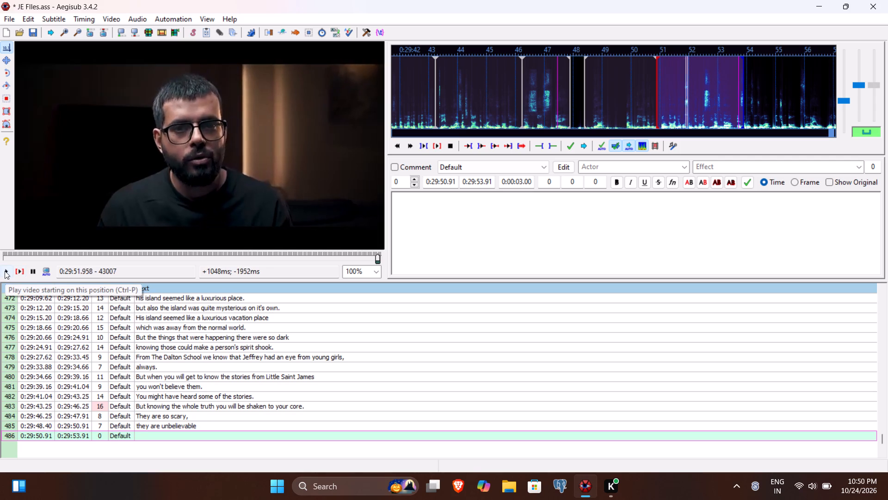
pyautogui.click(5, 271)
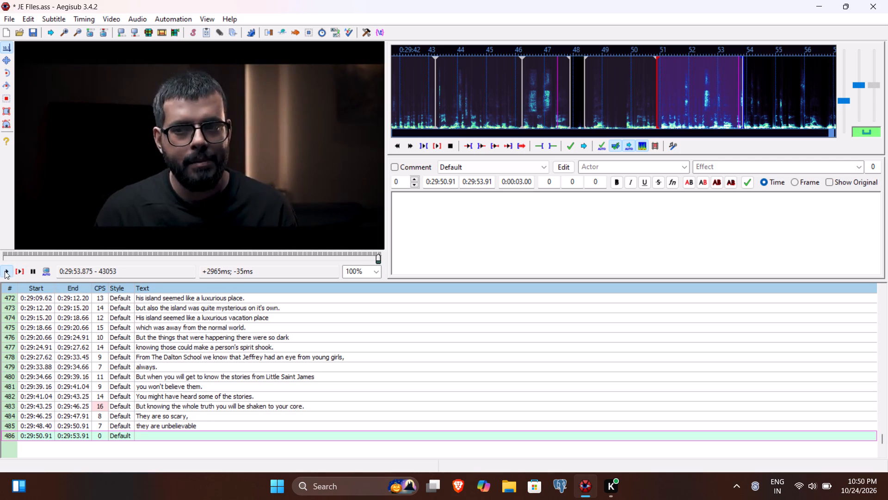
pyautogui.click(5, 271)
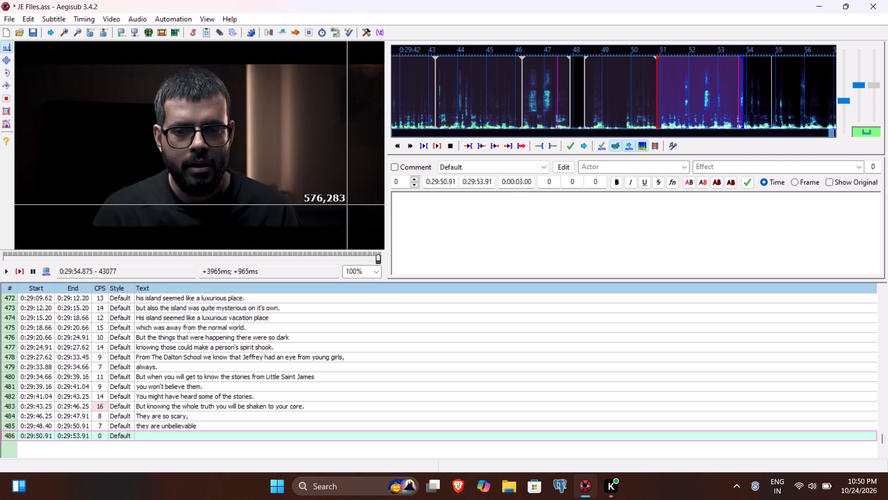
pyautogui.click(479, 179)
pyautogui.press('4')
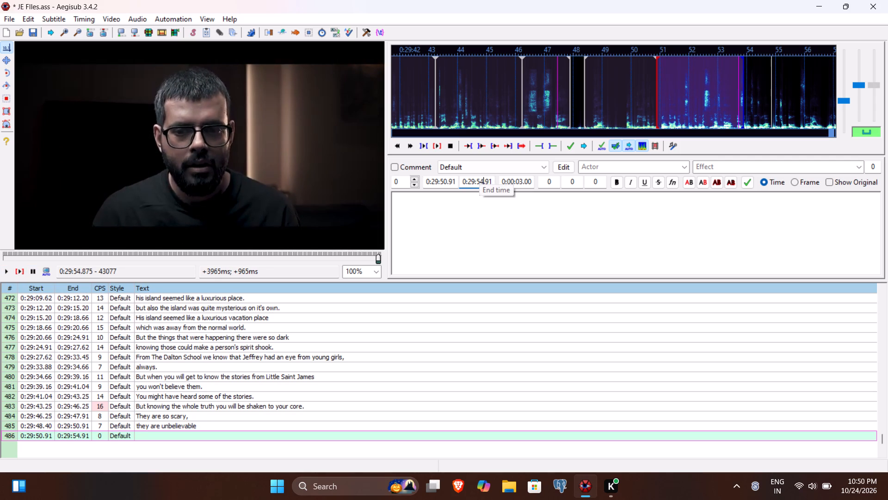
pyautogui.write('86')
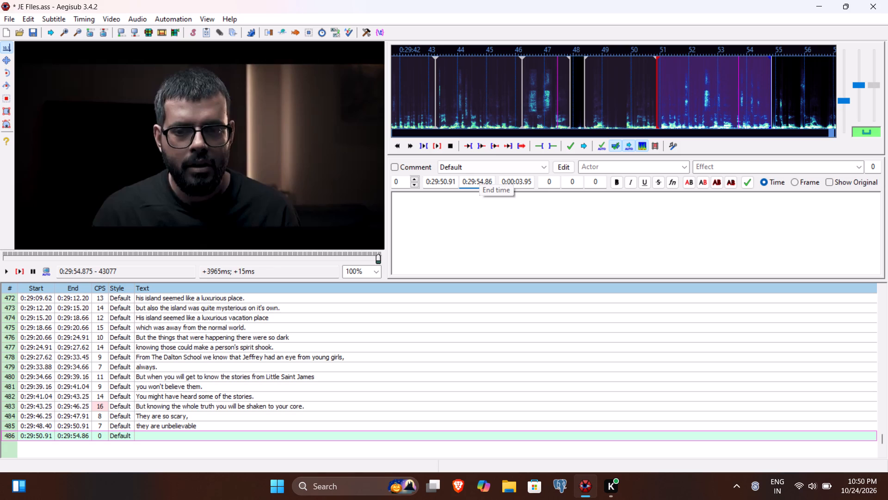
pyautogui.press('BackSpace')
pyautogui.press('7')
# Enter "Learning about those stories, you will feel" as line 486's text and commit the line.
pyautogui.click(441, 236)
pyautogui.write('Listening')
pyautogui.hotkey('ctrl', 'shift', 'Left')
pyautogui.write('Learning abotu')
pyautogui.press('BackSpace')
pyautogui.press('BackSpace')
pyautogui.write('ut thoe')
pyautogui.press('BackSpace')
pyautogui.write('se sto')
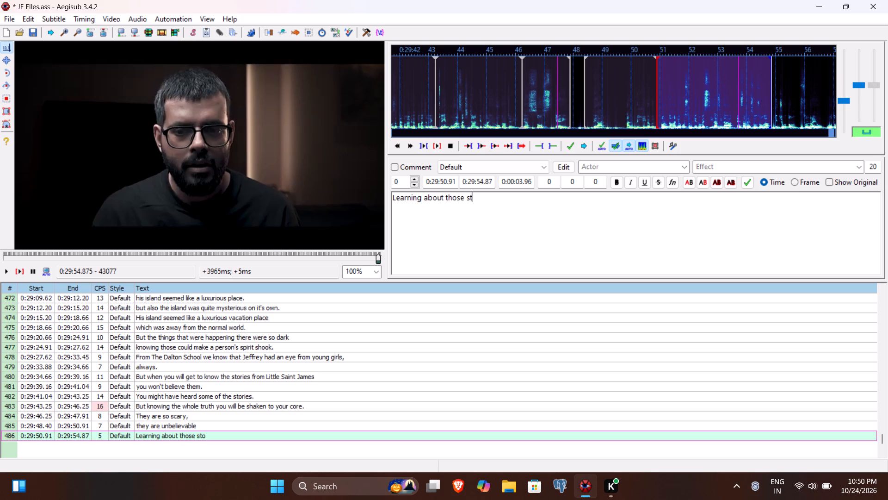
pyautogui.write('ris')
pyautogui.press('BackSpace')
pyautogui.write('es, you will feel')
pyautogui.press('Return')
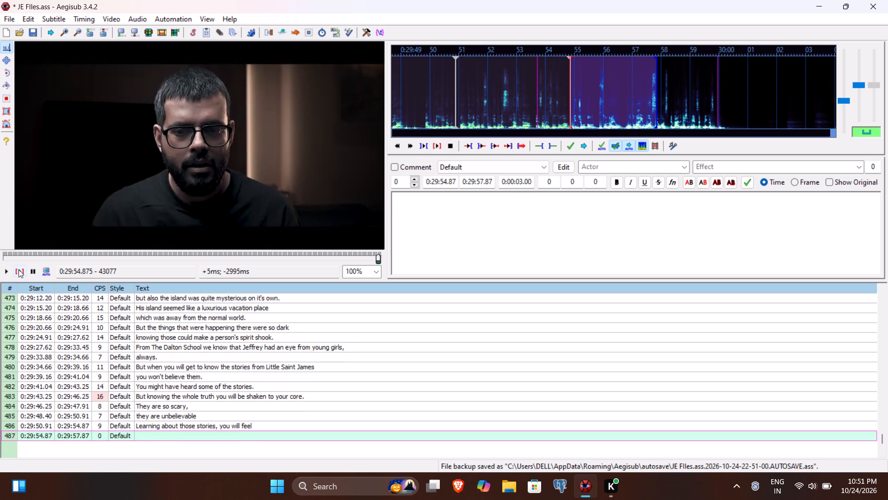
# Play the video through the sentence for line 487 and set the line's end time to 0:30:00.20.
pyautogui.click(18, 269)
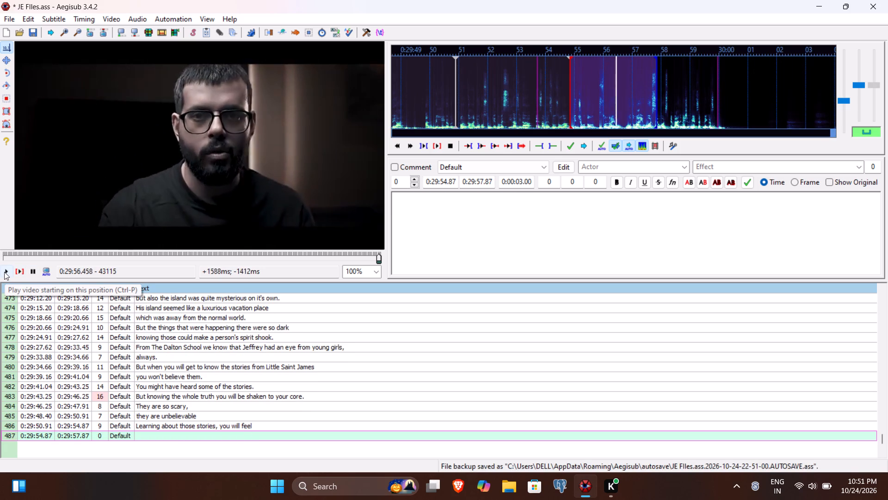
pyautogui.click(4, 272)
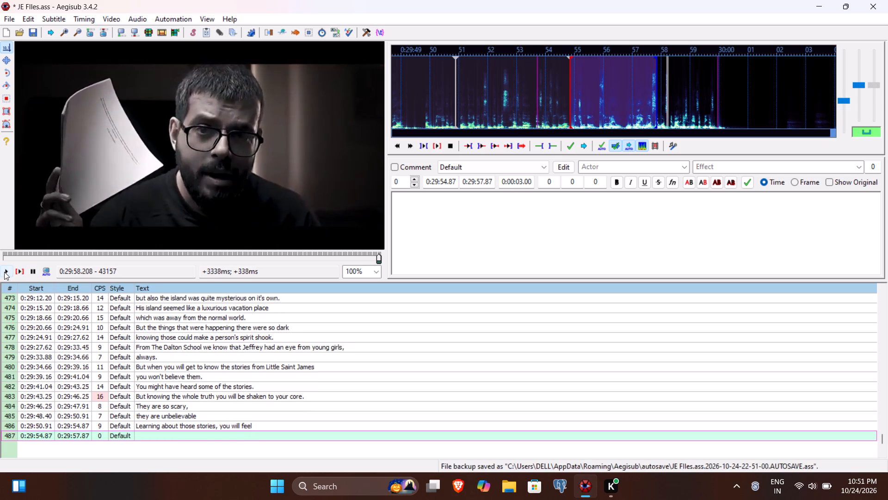
pyautogui.click(4, 272)
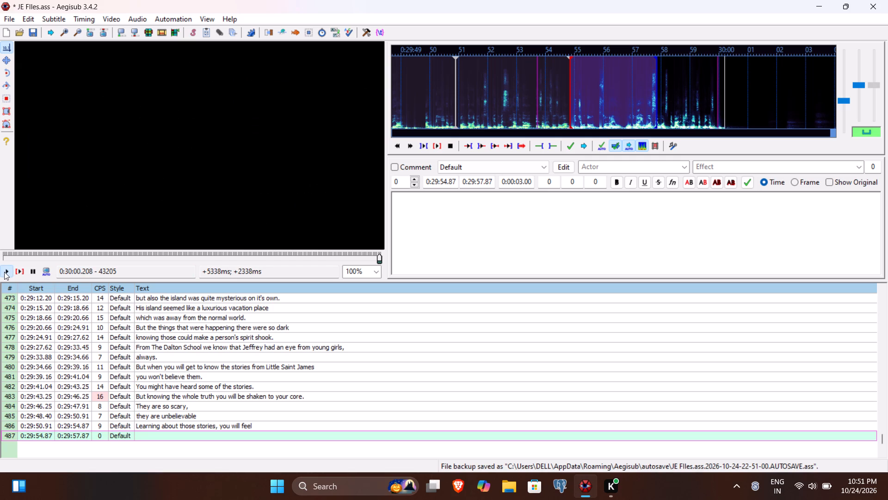
pyautogui.click(469, 182)
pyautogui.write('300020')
pyautogui.click(444, 214)
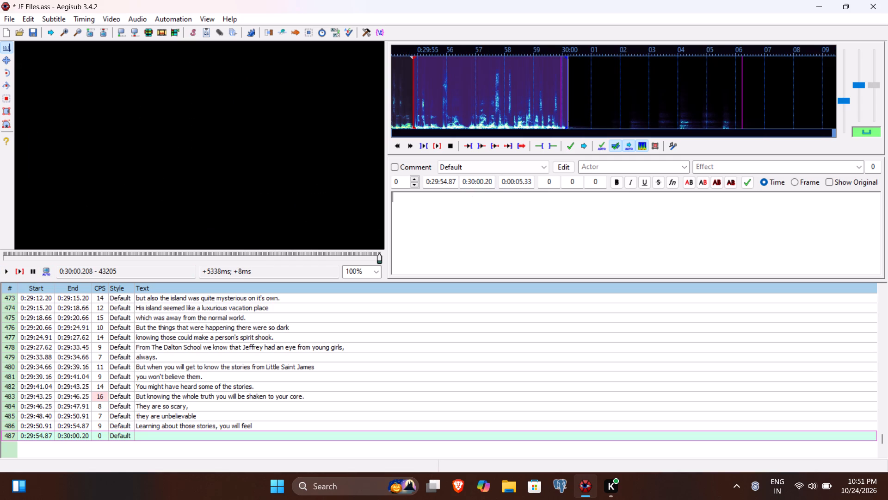
# Enter "the things that you are hearing, even your worse imagination can't accept that." as line 487's text.
pyautogui.write('the things that you are hearing')
pyautogui.press('space')
pyautogui.press('BackSpace')
pyautogui.write(', even your wore')
pyautogui.press('BackSpace')
pyautogui.write('se imagination can')
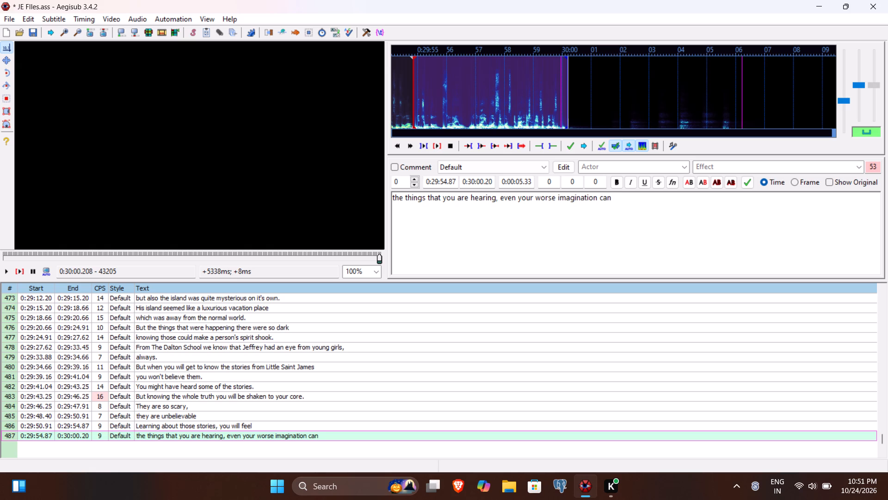
pyautogui.write("'t accept that")
pyautogui.press('.')
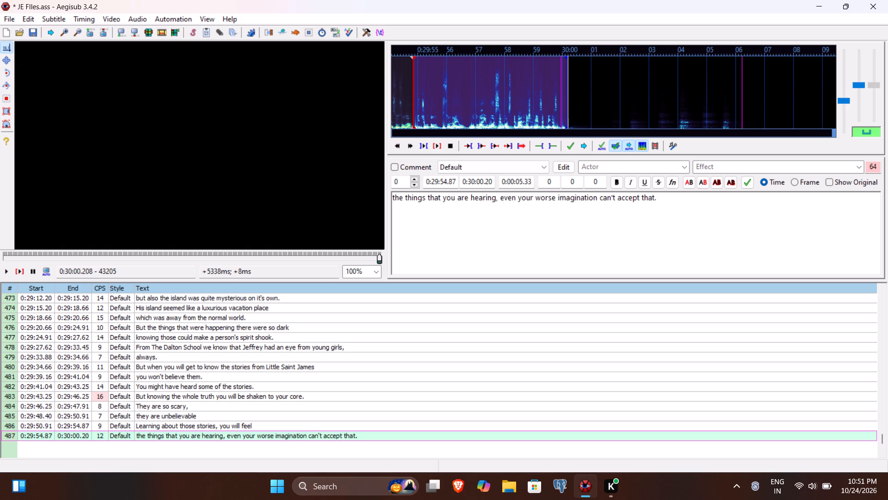
# Replay line 487 to check it, save the subtitle file and commit the line.
pyautogui.click(20, 269)
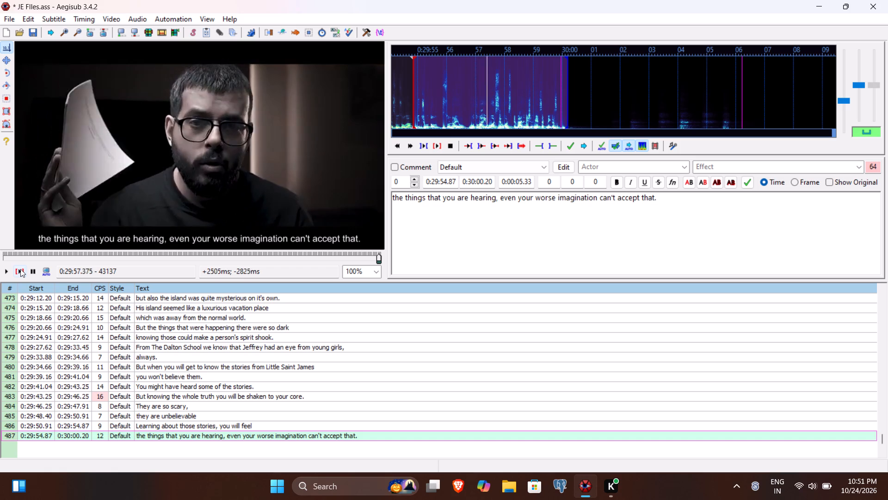
pyautogui.hotkey('ctrl', 's')
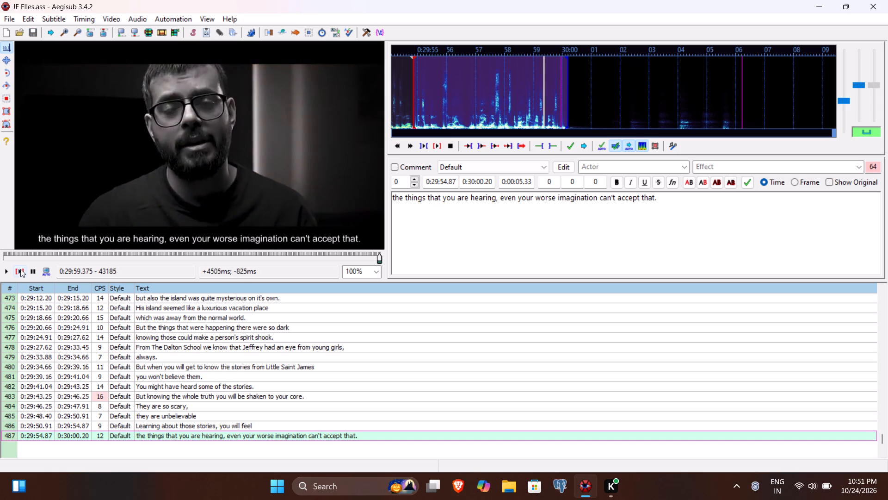
pyautogui.press('Return')
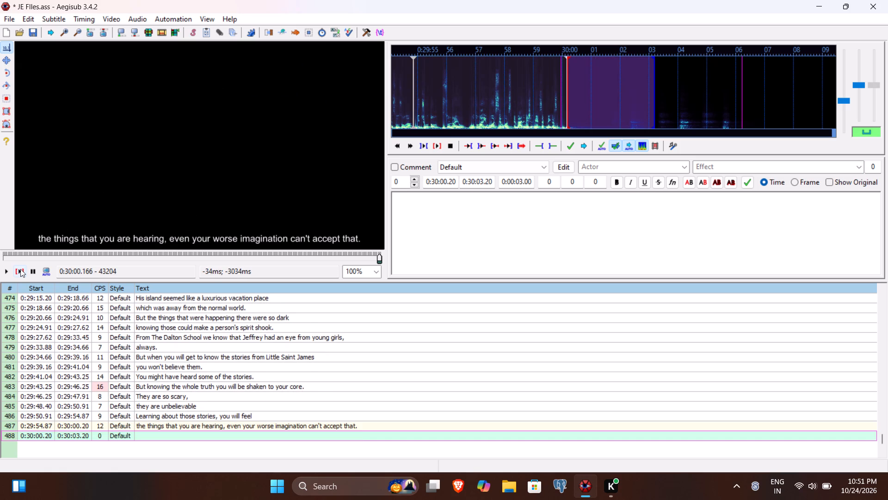
# Play the video from line 488 onward to check the closing section for remaining speech.
pyautogui.click(20, 269)
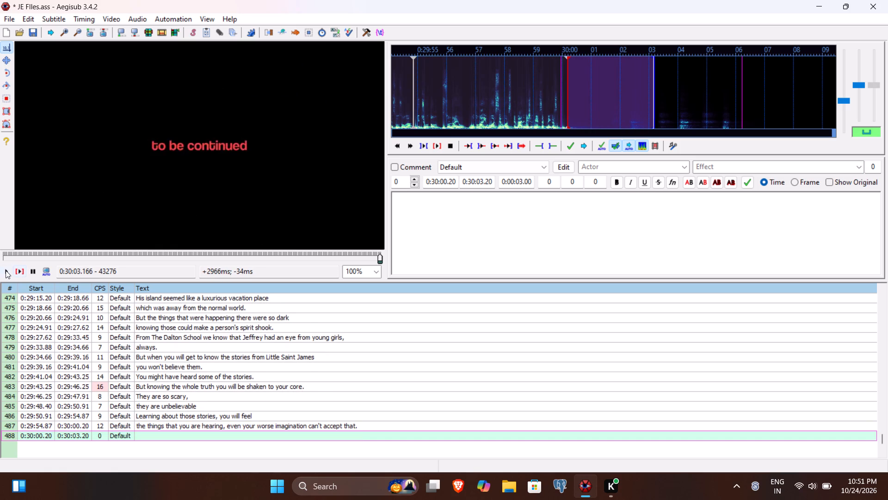
pyautogui.click(6, 270)
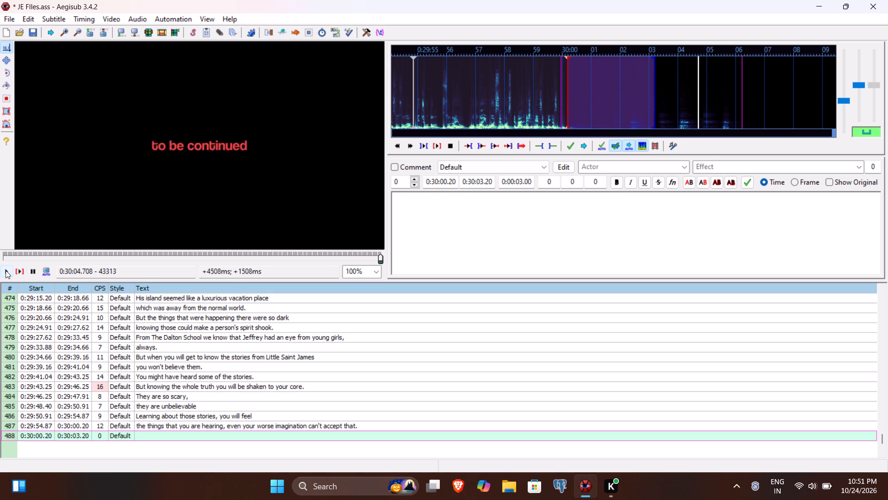
# Search the subtitle text for "victoria", step through the matches until the search wraps around, and close the search.
pyautogui.hotkey('ctrl', 'f')
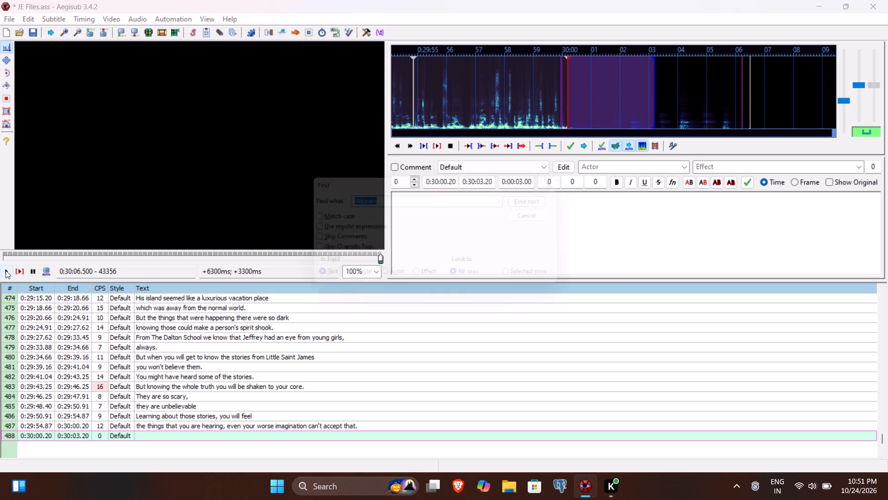
pyautogui.write('victorie')
pyautogui.press('BackSpace')
pyautogui.press('a')
pyautogui.press('Return')
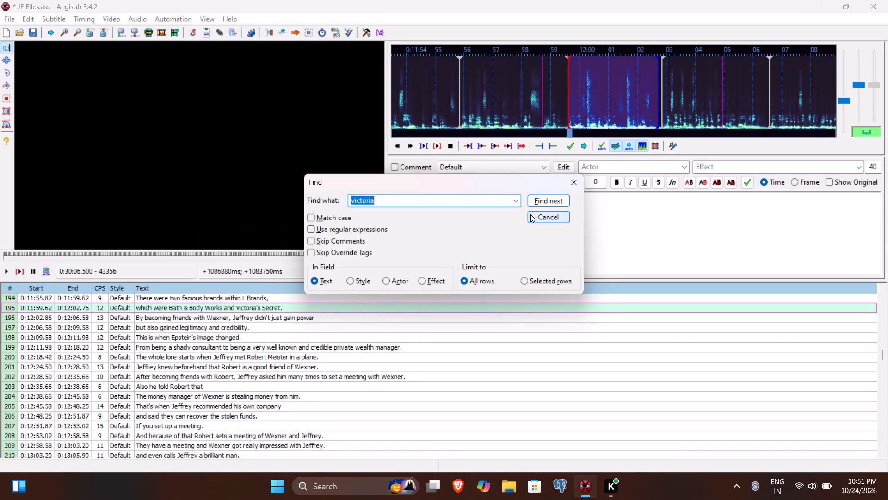
pyautogui.click(555, 204)
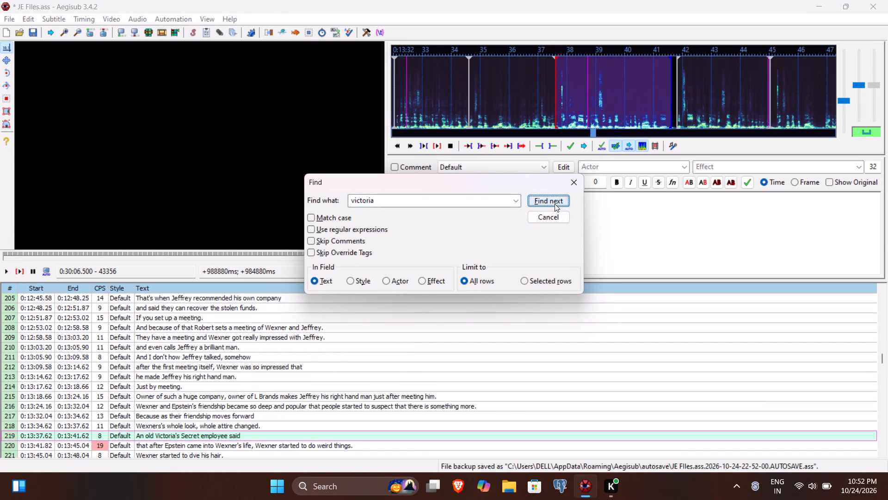
pyautogui.click(555, 204)
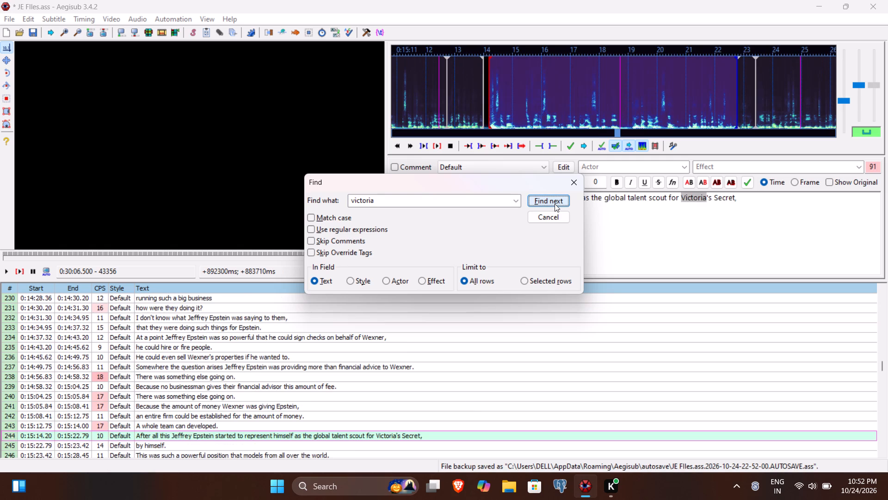
pyautogui.click(555, 204)
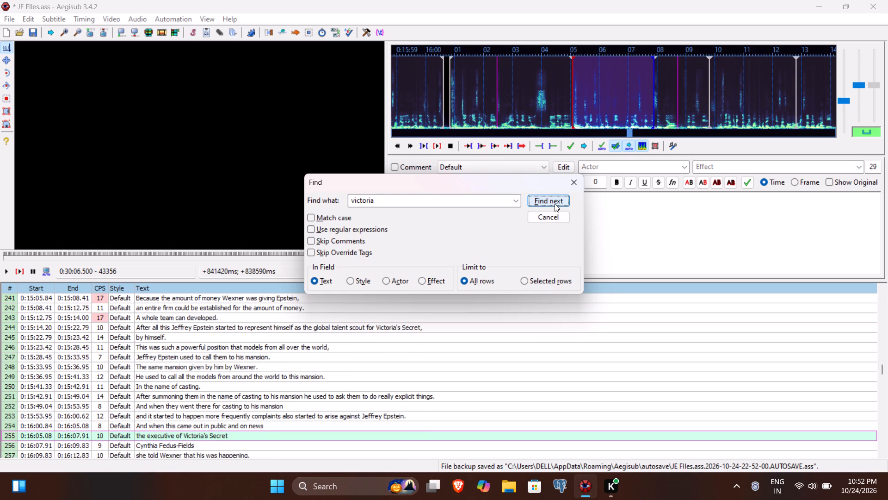
pyautogui.click(555, 204)
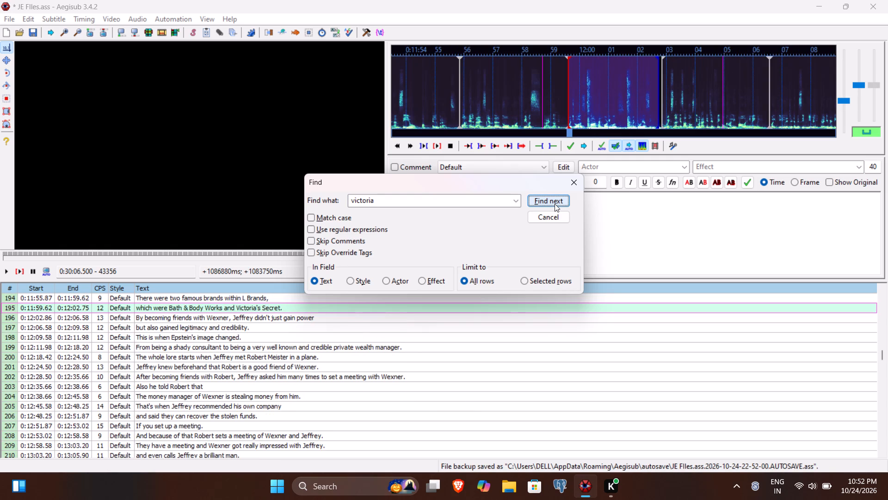
pyautogui.click(555, 217)
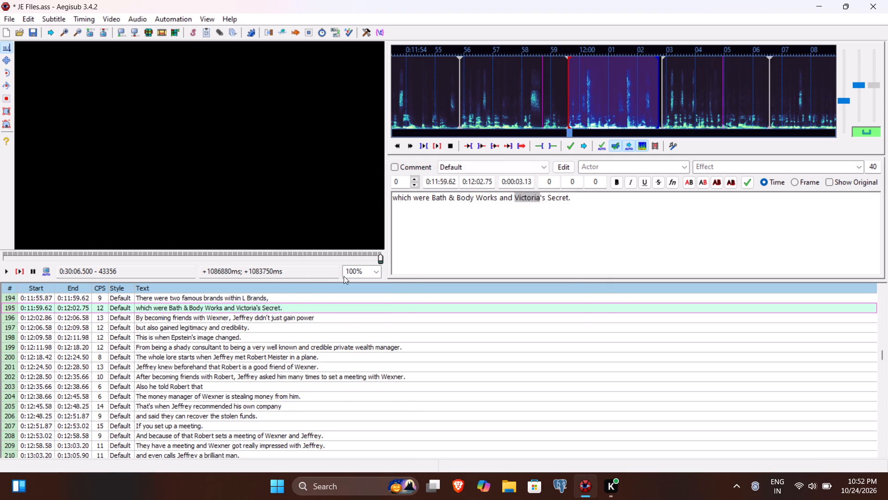
# Replay line 194 with its subtitle, and review the preceding lines one by one back to line 181.
pyautogui.click(318, 296)
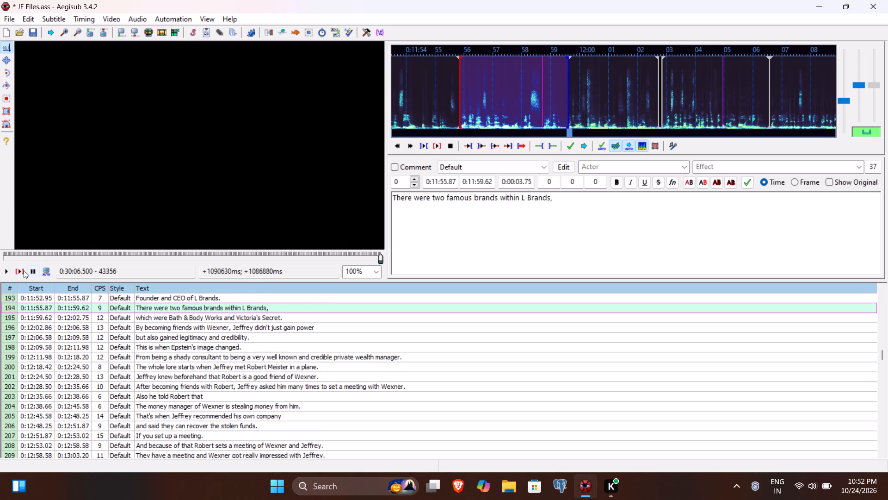
pyautogui.click(24, 270)
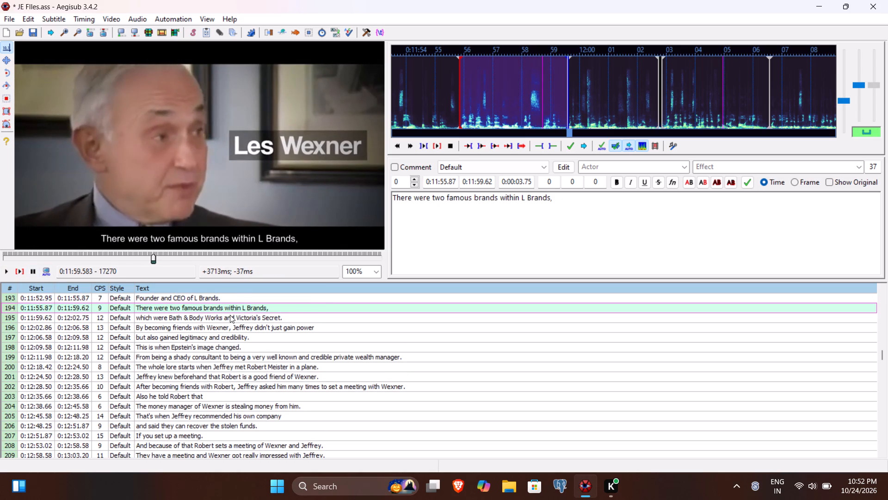
pyautogui.click(241, 298)
pyautogui.press('Up')
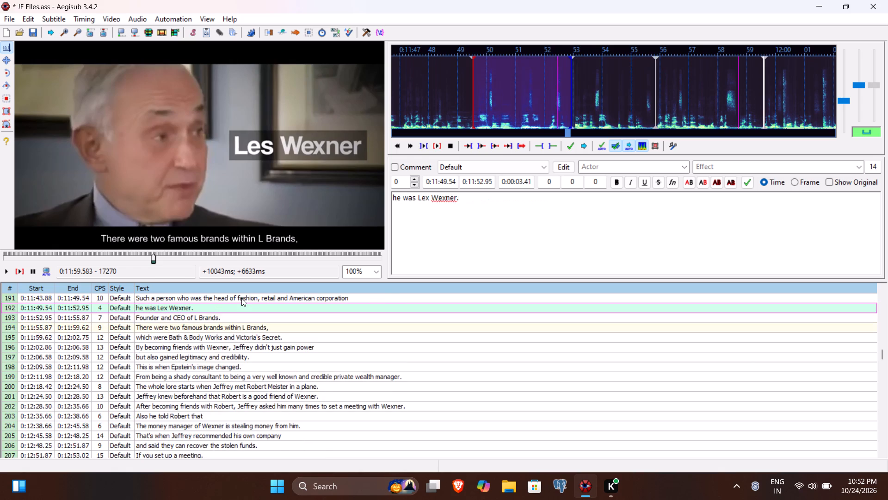
pyautogui.press('Up')
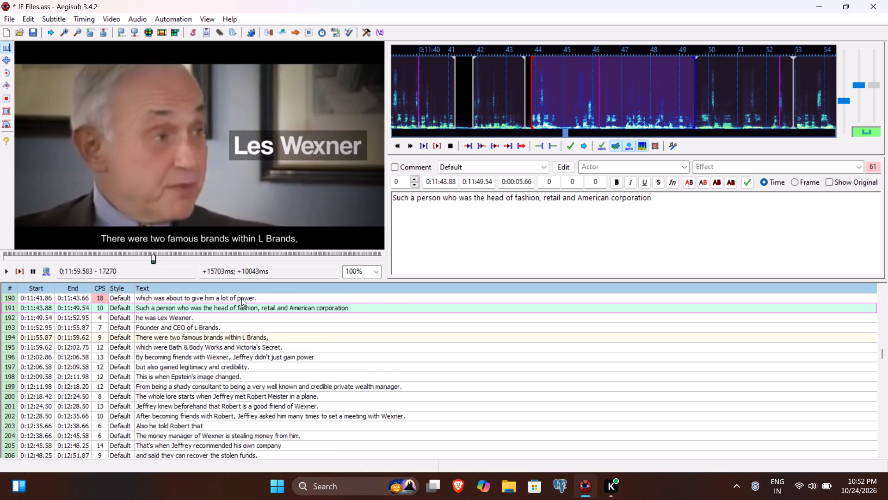
pyautogui.press('Up')
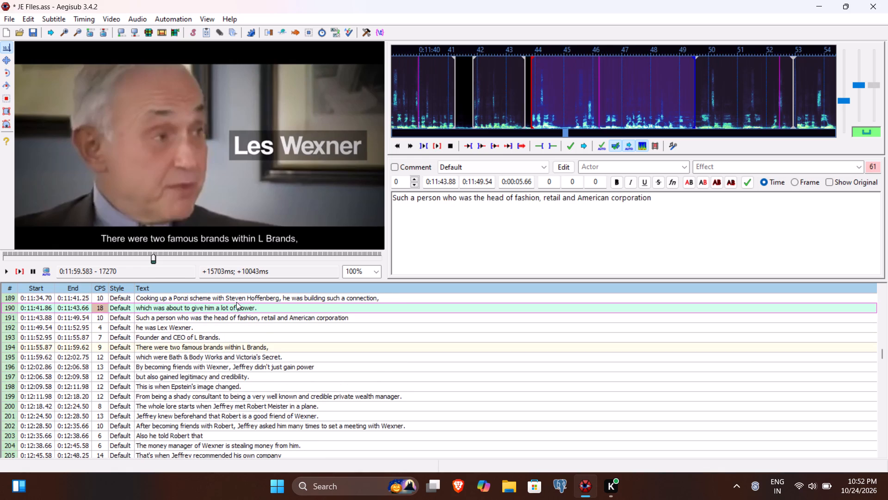
pyautogui.press('Up')
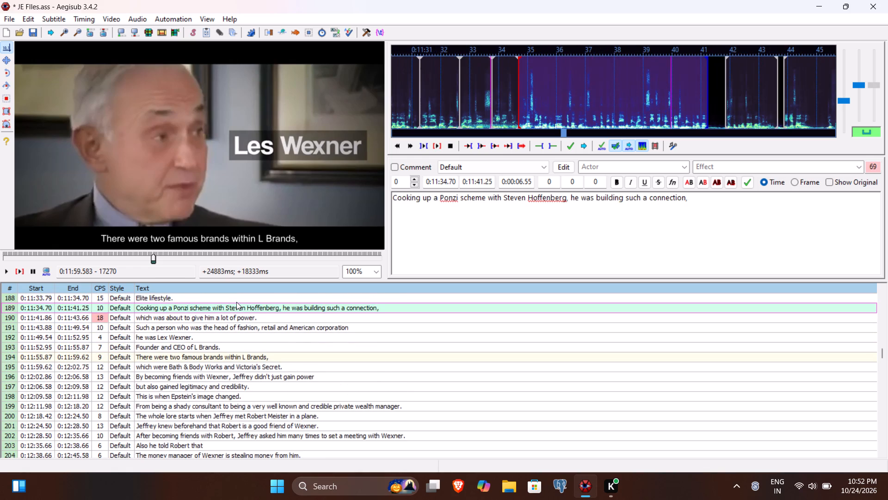
pyautogui.press('Up')
pyautogui.press('Up')
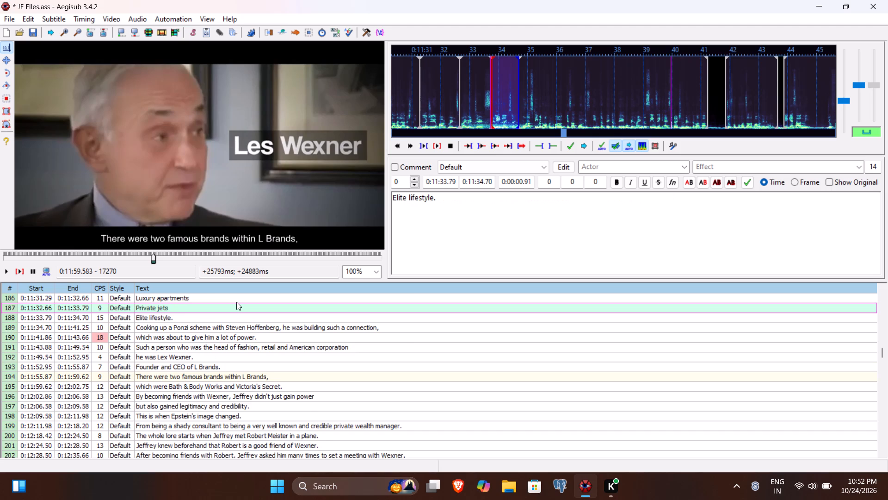
pyautogui.press('Up')
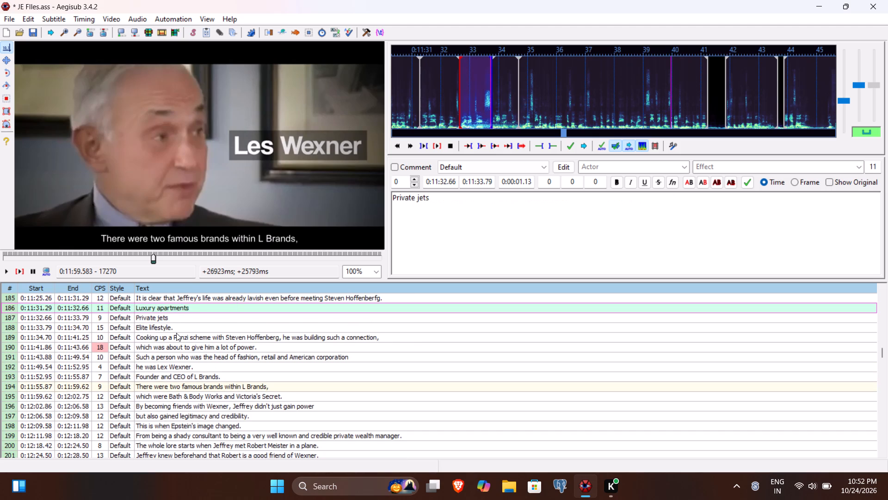
pyautogui.press('Up')
pyautogui.press('Up')
pyautogui.press('Up')
pyautogui.press('Up')
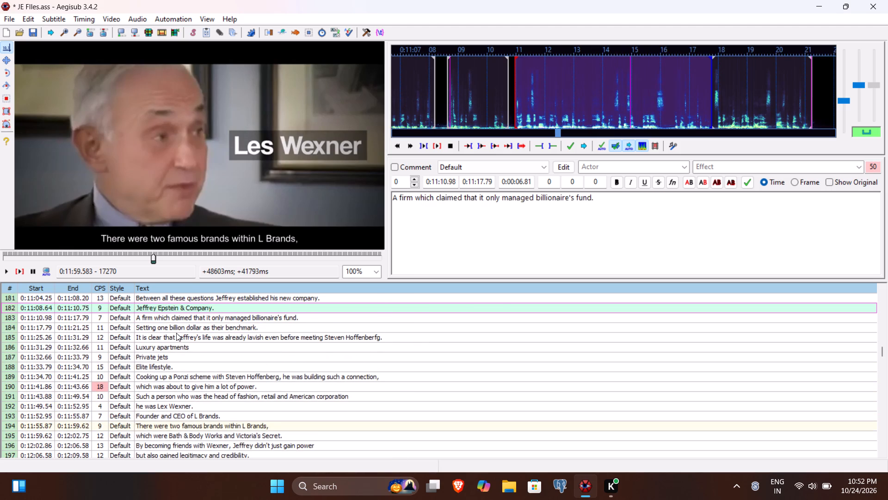
pyautogui.press('Up')
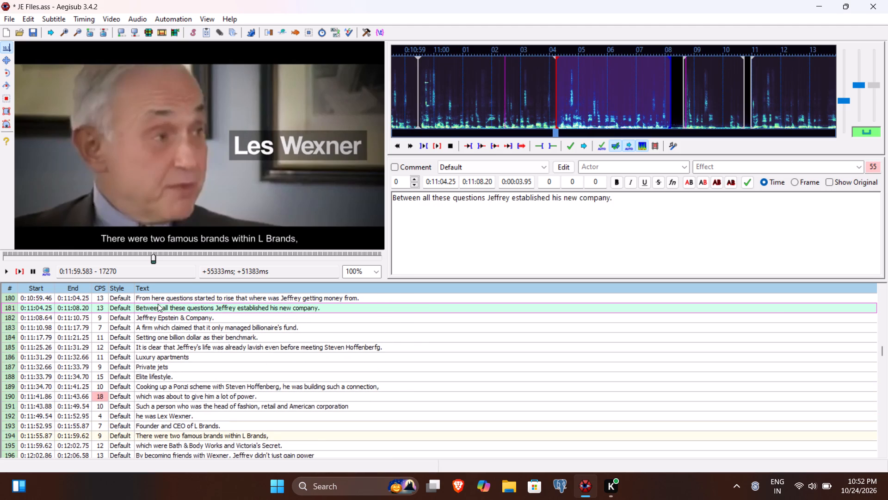
# Play the video on from the current position, and replay from line 181 onward to check the subtitles against the speech.
pyautogui.click(7, 270)
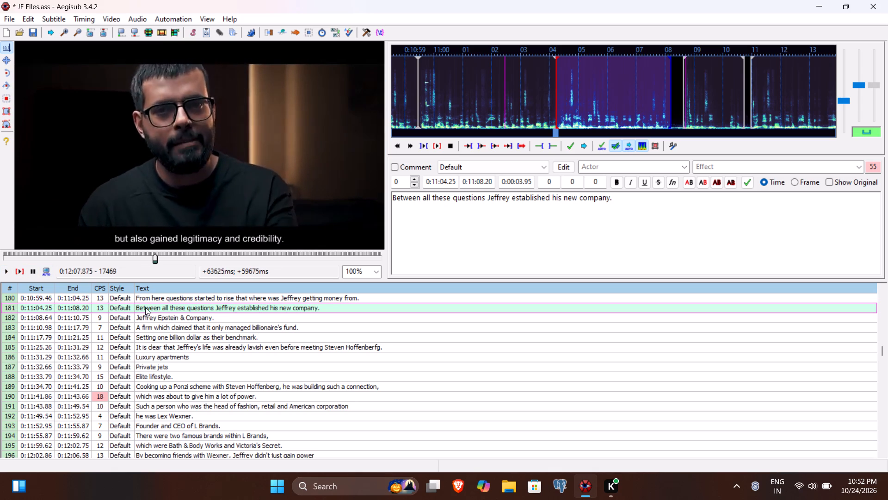
pyautogui.click(145, 307)
pyautogui.click(25, 270)
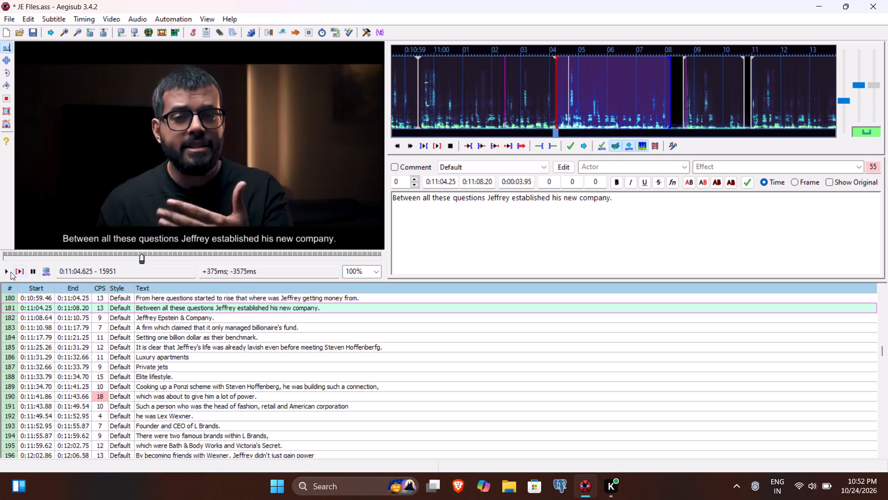
pyautogui.doubleClick(10, 272)
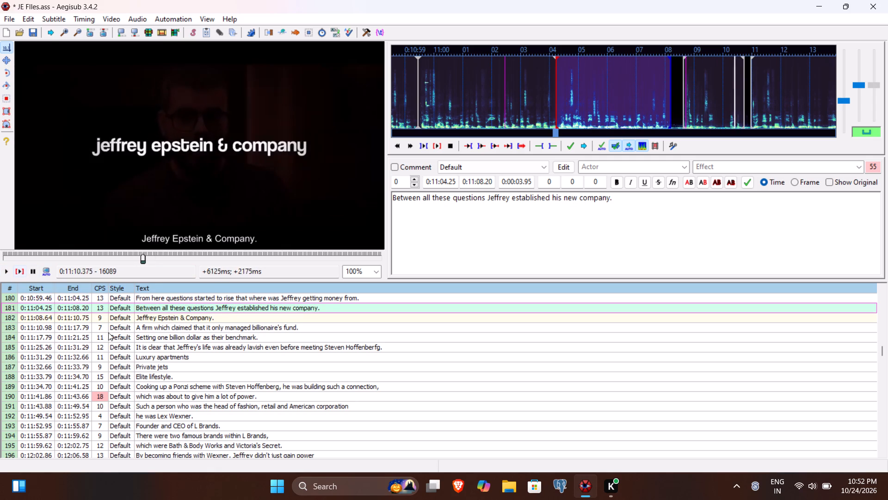
# Replay line 176, "it was all his money.", to check its text and timing.
pyautogui.scroll(1, 213, 346)
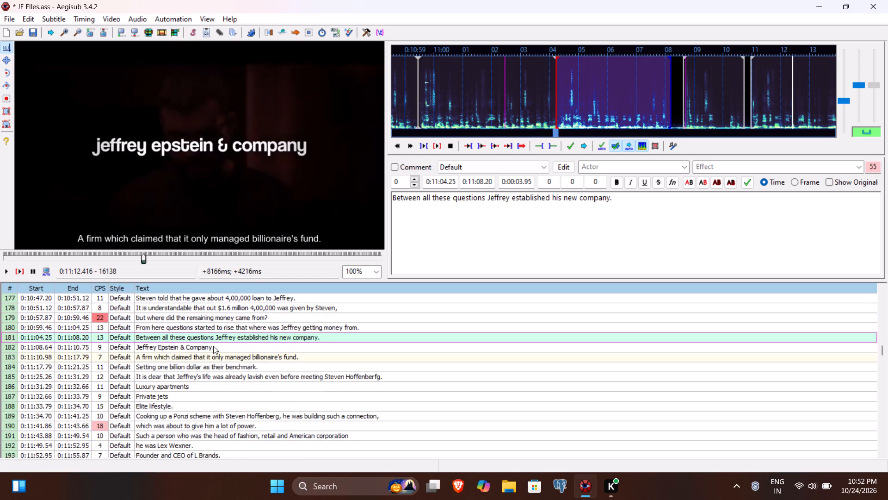
pyautogui.scroll(1, 213, 346)
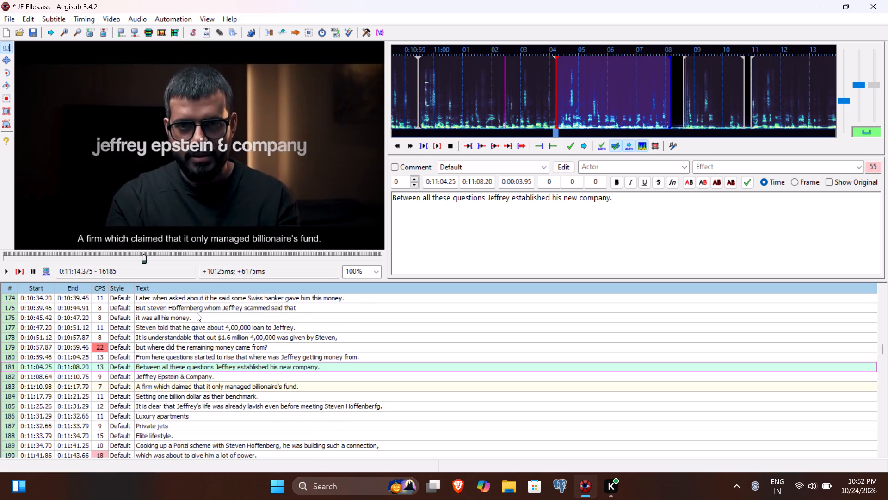
pyautogui.click(197, 313)
pyautogui.click(23, 271)
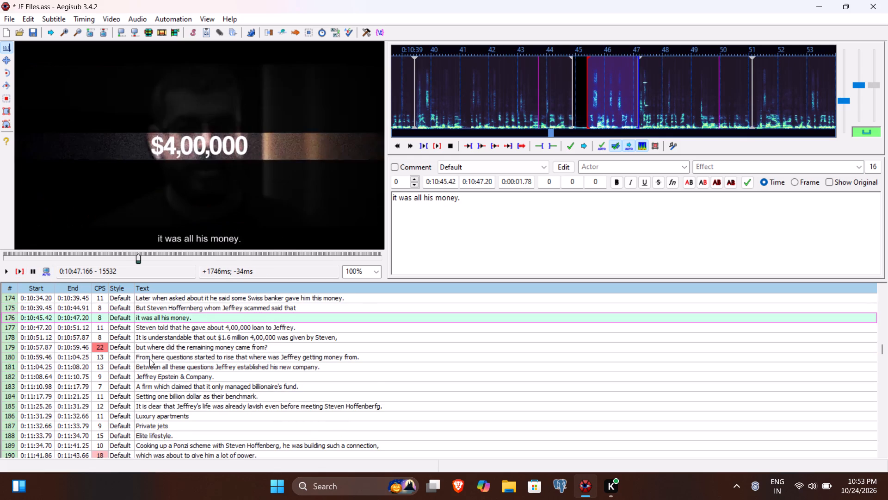
# Look over the lines before line 176 and save the subtitle file.
pyautogui.scroll(1, 149, 359)
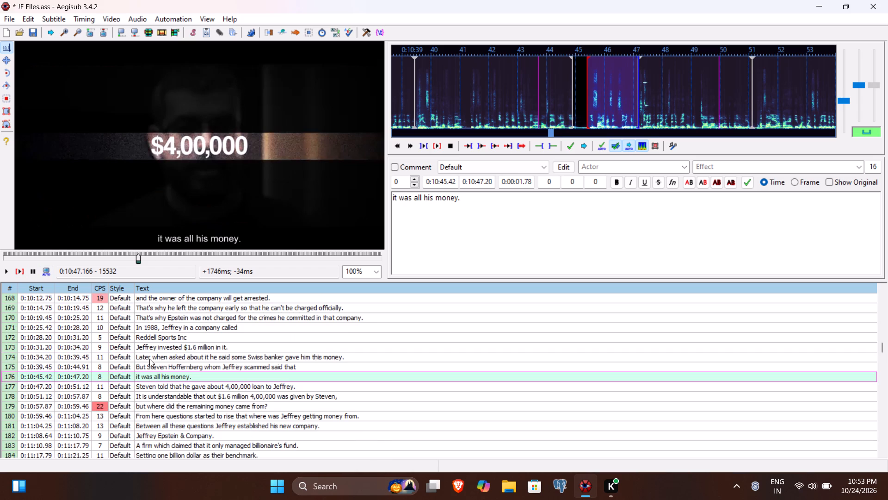
pyautogui.scroll(1, 149, 359)
pyautogui.hotkey('ctrl', 's')
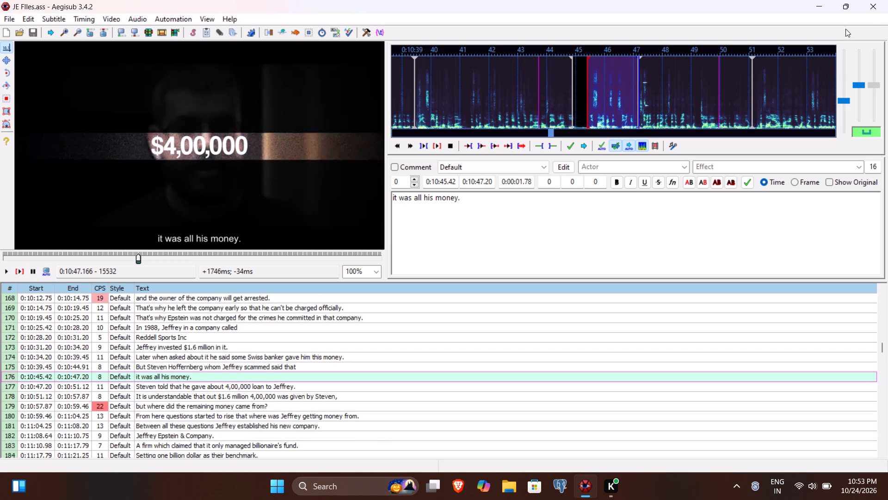